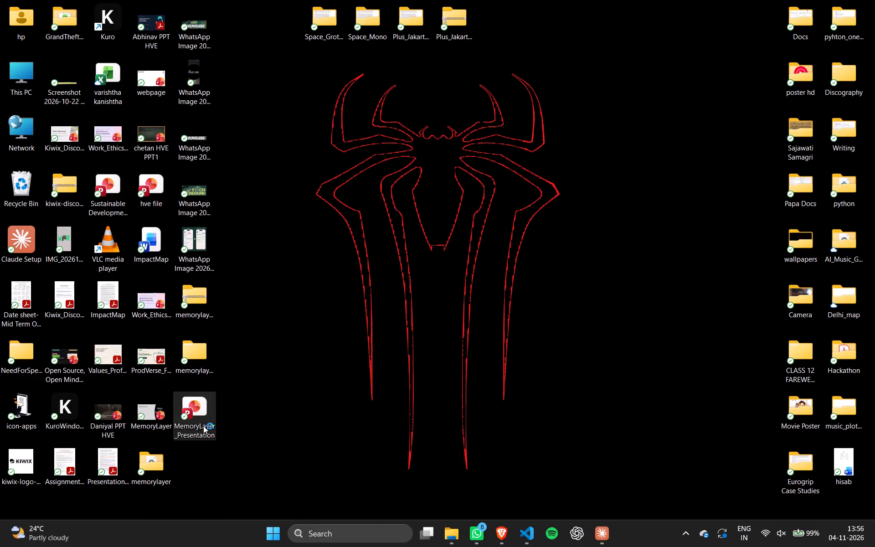
pyautogui.doubleClick(152, 425)
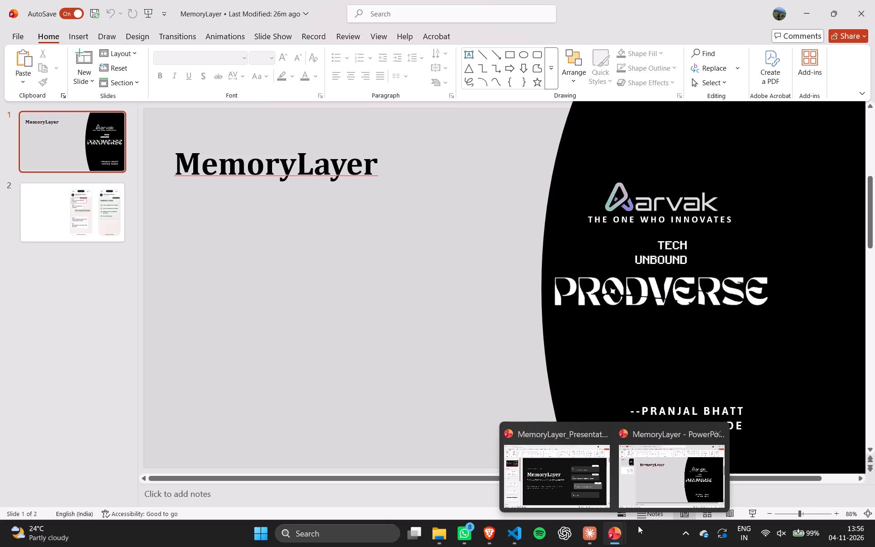
pyautogui.click(594, 486)
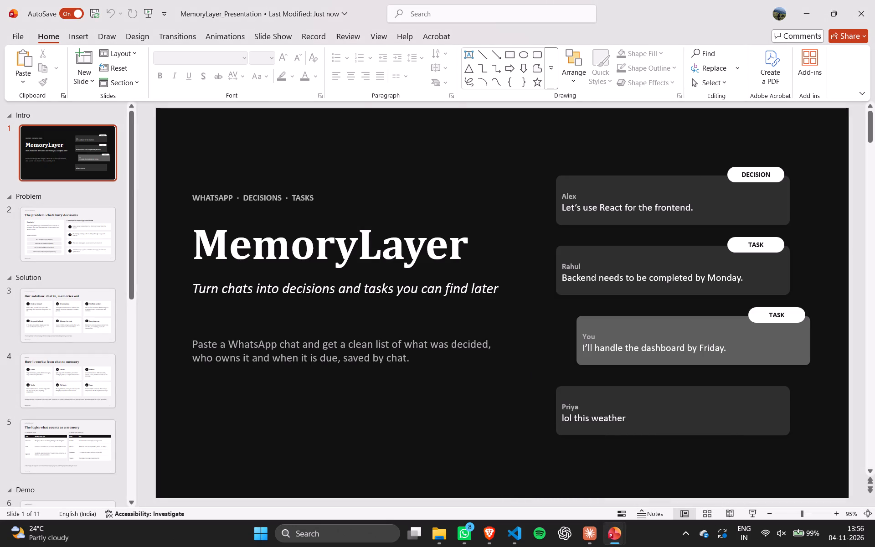
# Move Alex's message card together with its DECISION label on slide 1 up and left, towards the slide's centre.
pyautogui.moveTo(515, 153); pyautogui.dragTo(784, 219)
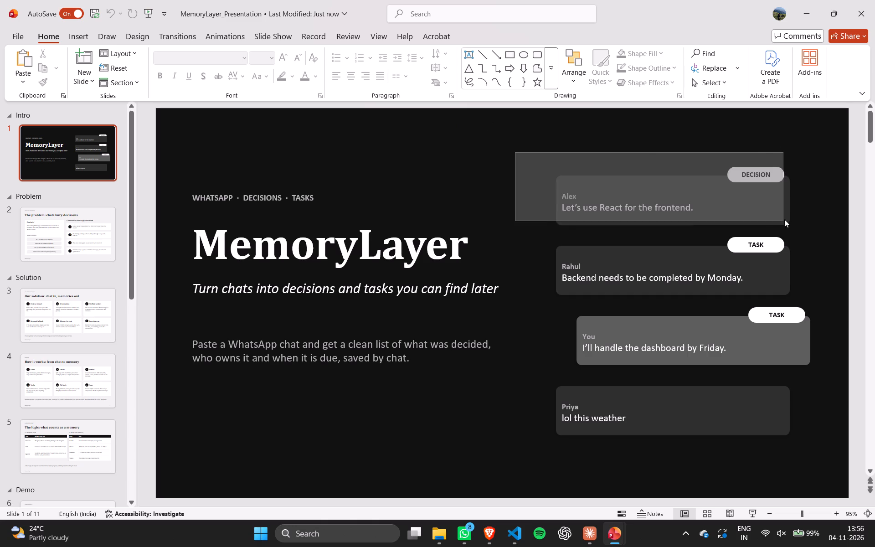
pyautogui.moveTo(784, 219); pyautogui.dragTo(819, 231)
pyautogui.moveTo(726, 212); pyautogui.dragTo(640, 205)
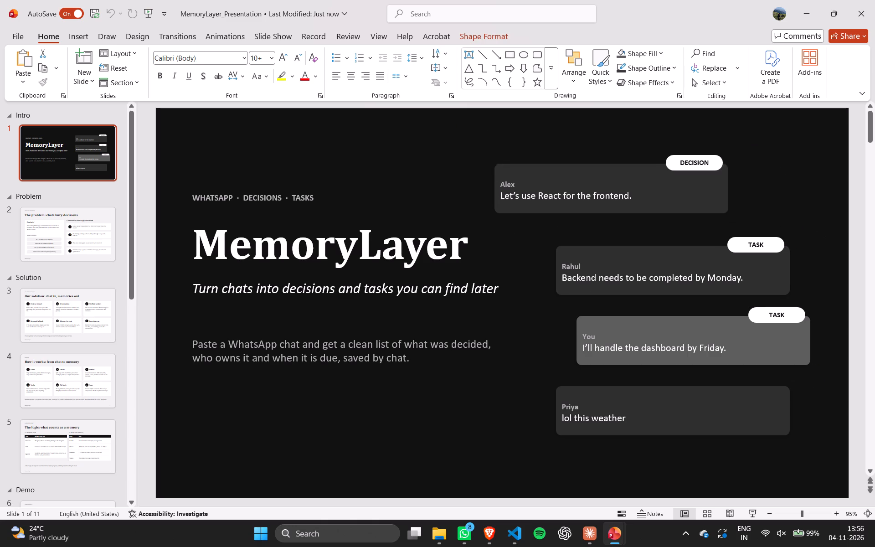
pyautogui.moveTo(640, 205); pyautogui.dragTo(610, 197)
pyautogui.scroll(1, 559, 274)
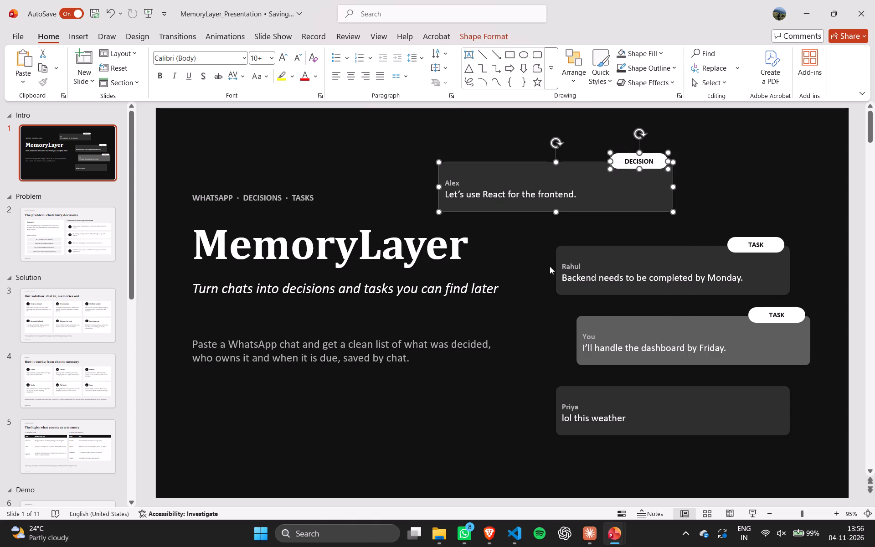
# Draw a tall oval about 30 cm high and 8.6 cm wide over the right edge of slide 1, extending beyond the slide.
pyautogui.click(86, 37)
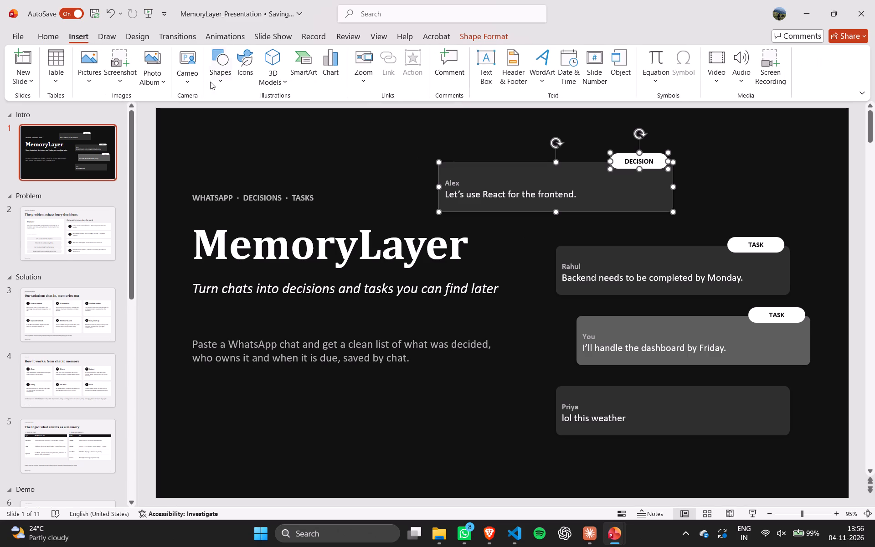
pyautogui.click(220, 84)
pyautogui.click(269, 116)
pyautogui.keyDown('ctrl'); pyautogui.scroll(-7, 531, 300); pyautogui.keyUp('ctrl')
pyautogui.keyDown('ctrl'); pyautogui.scroll(5, 531, 300); pyautogui.keyUp('ctrl')
pyautogui.keyDown('ctrl'); pyautogui.scroll(-2, 531, 300); pyautogui.keyUp('ctrl')
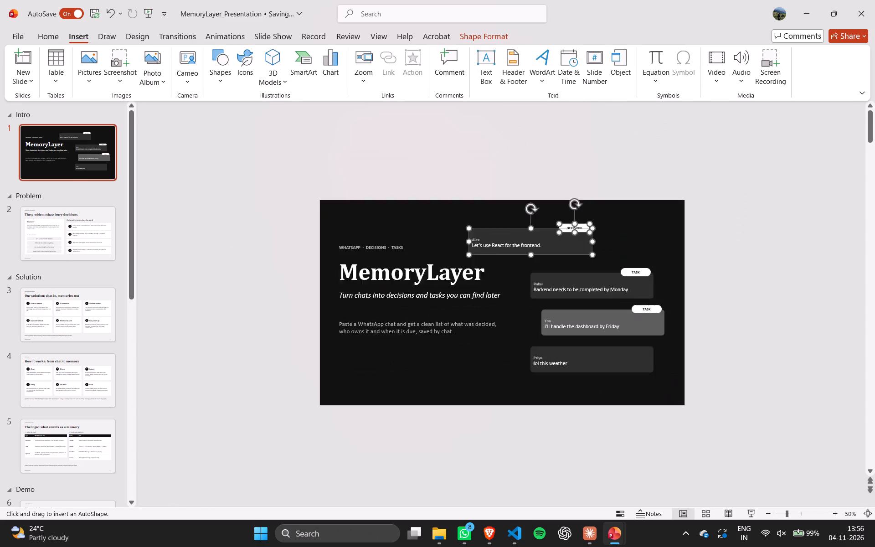
pyautogui.keyDown('ctrl'); pyautogui.scroll(-1, 531, 300); pyautogui.keyUp('ctrl')
pyautogui.moveTo(597, 200); pyautogui.dragTo(651, 408)
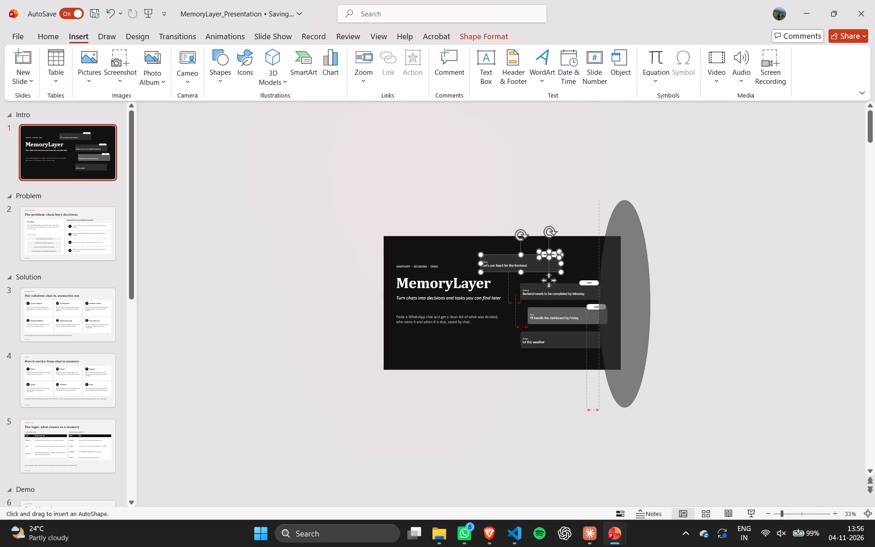
pyautogui.moveTo(651, 408); pyautogui.dragTo(660, 410)
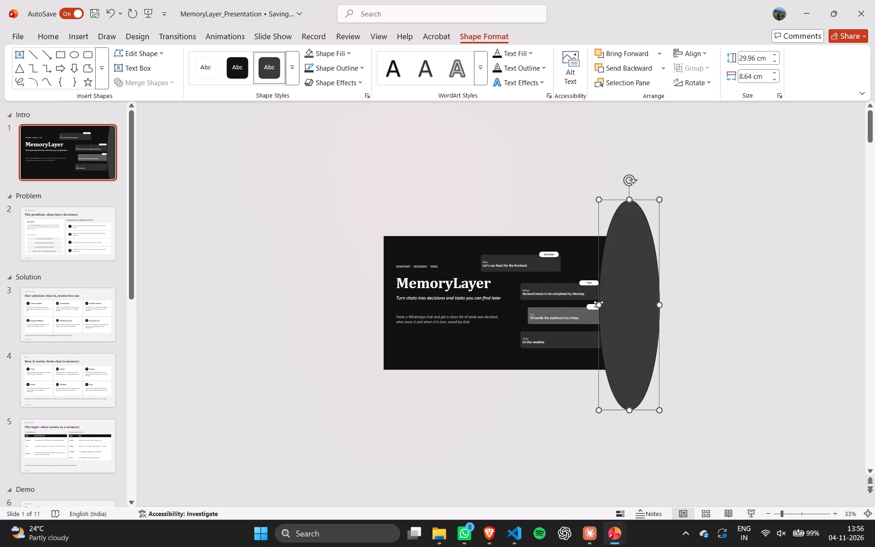
# Widen the oval leftwards over the message cards and align its centre vertically with the slide's centre.
pyautogui.moveTo(598, 302); pyautogui.dragTo(545, 297)
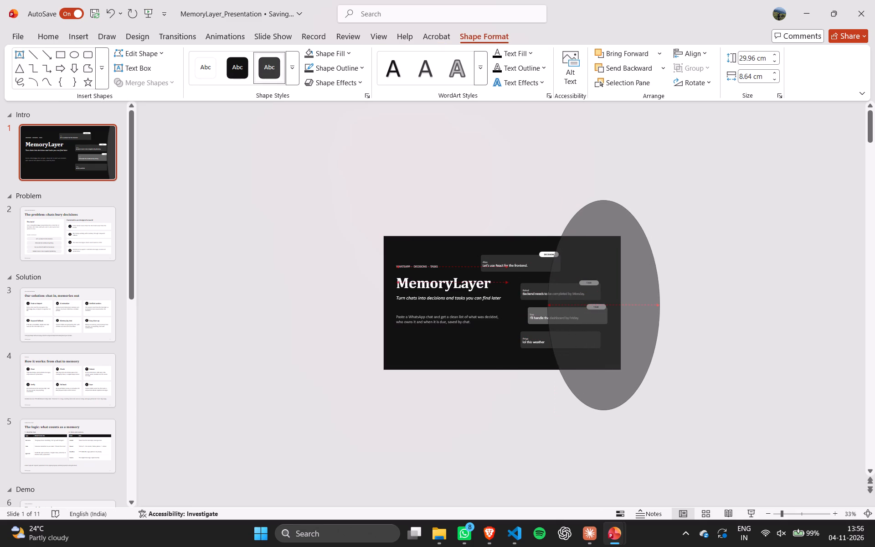
pyautogui.moveTo(545, 297); pyautogui.dragTo(551, 297)
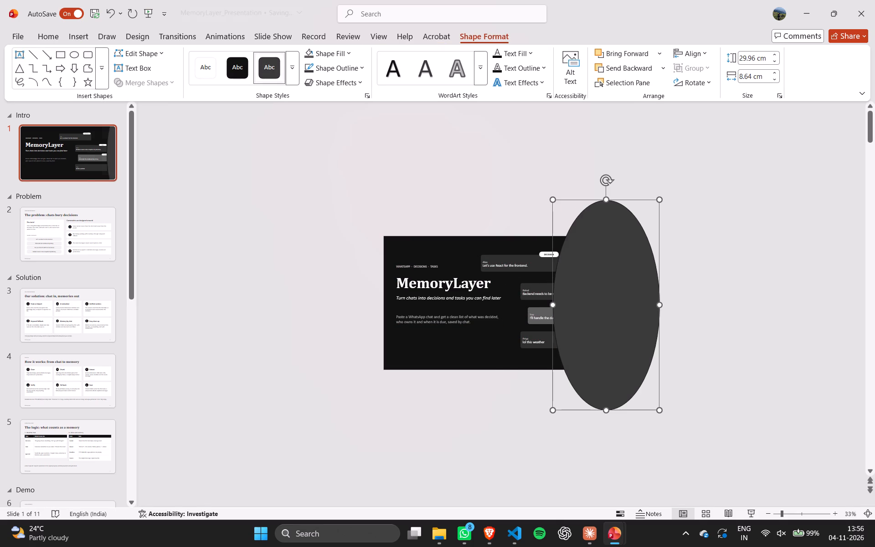
pyautogui.click(609, 277)
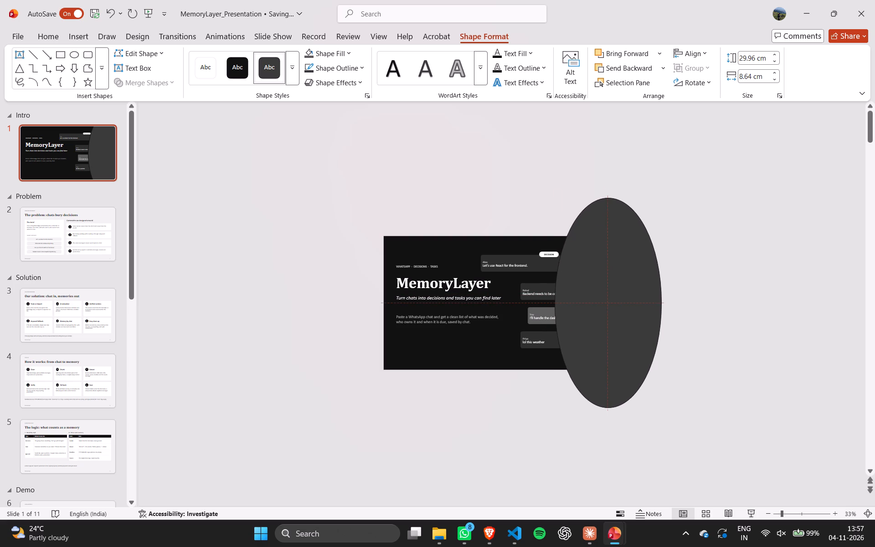
pyautogui.click(713, 278)
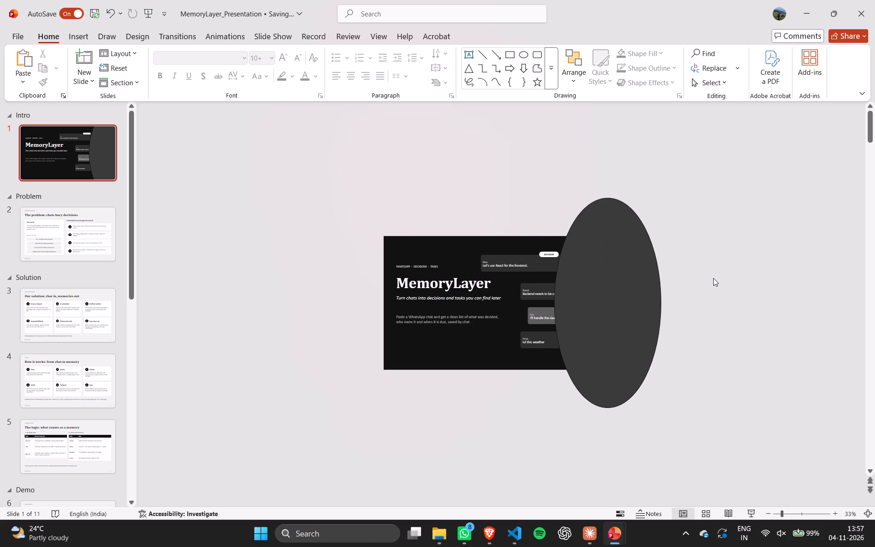
# Remove the oval's outline and fill it with the theme's black.
pyautogui.rightClick(618, 280)
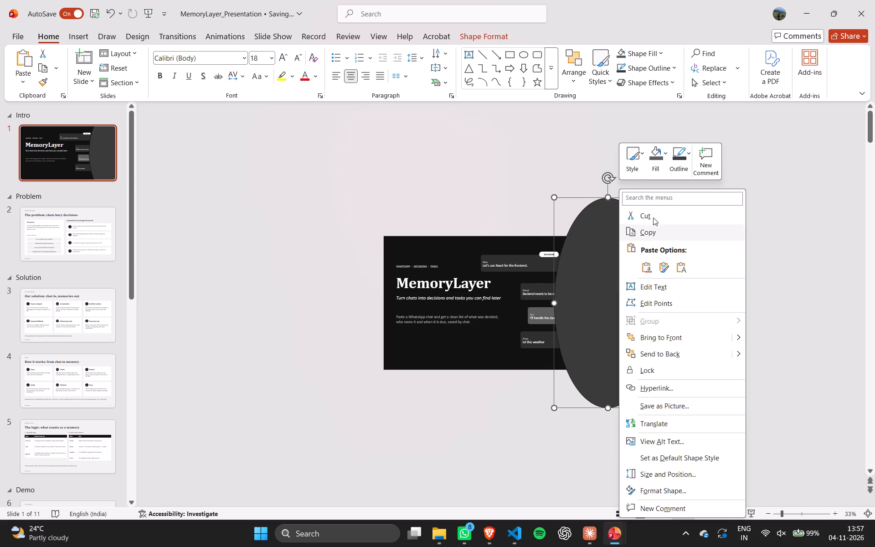
pyautogui.click(681, 157)
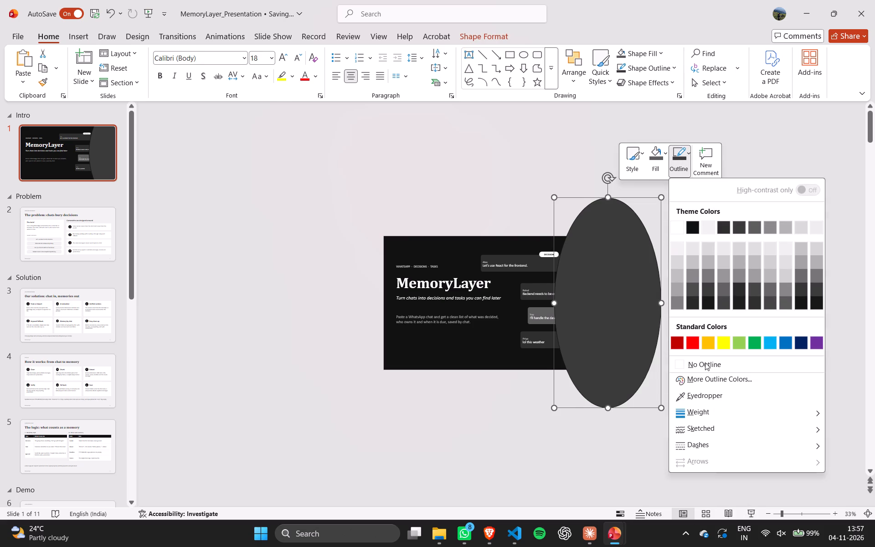
pyautogui.click(705, 363)
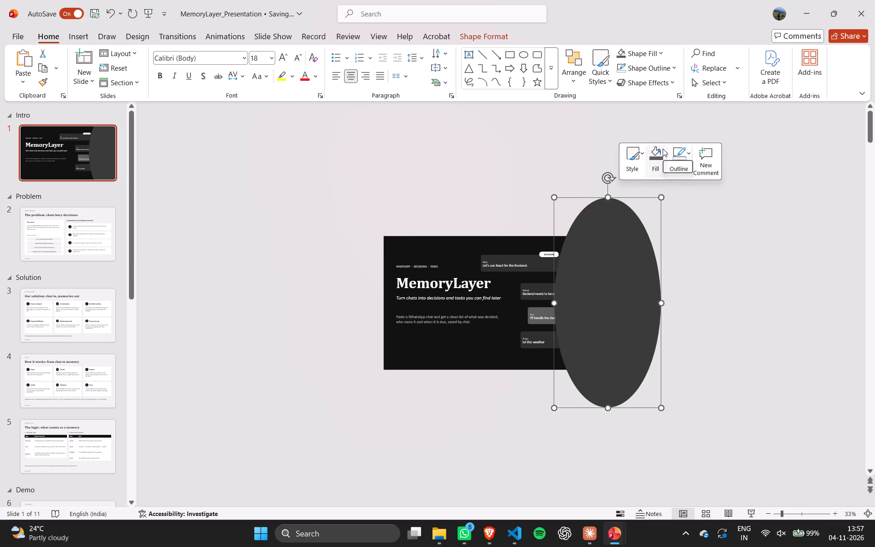
pyautogui.click(663, 149)
pyautogui.click(668, 234)
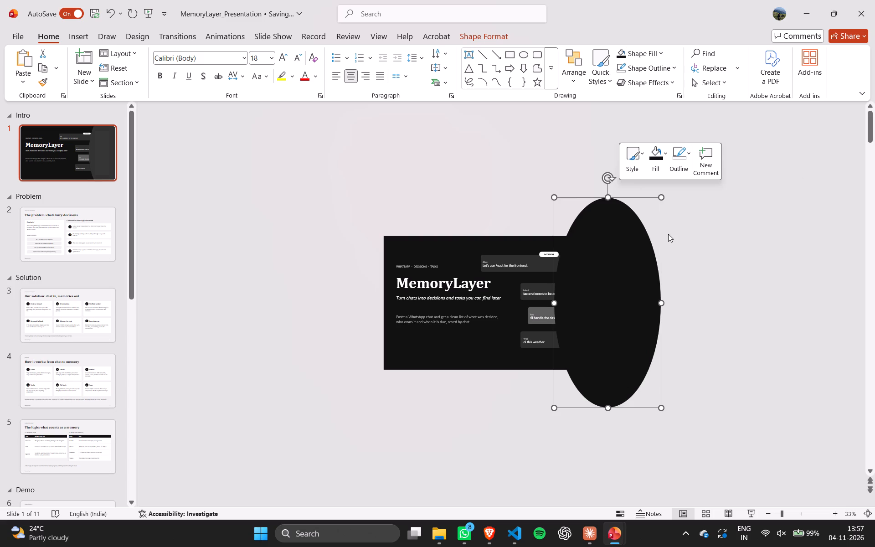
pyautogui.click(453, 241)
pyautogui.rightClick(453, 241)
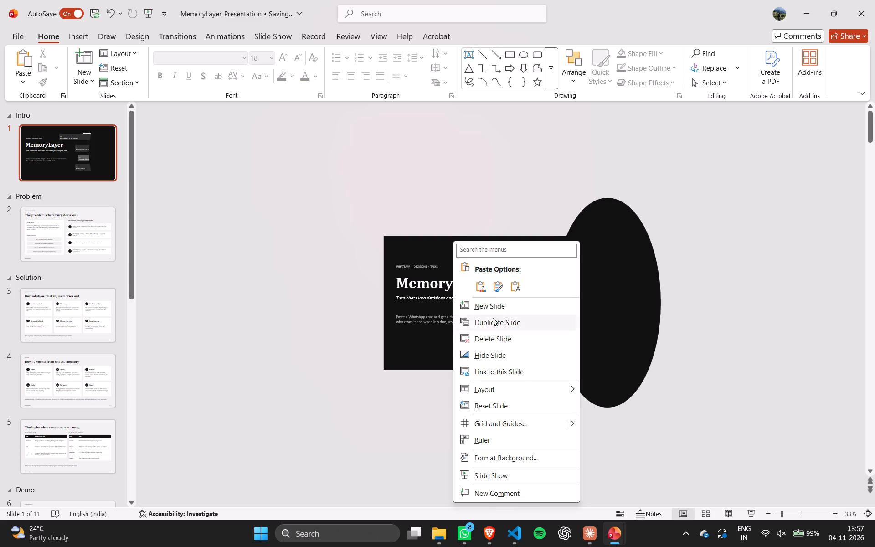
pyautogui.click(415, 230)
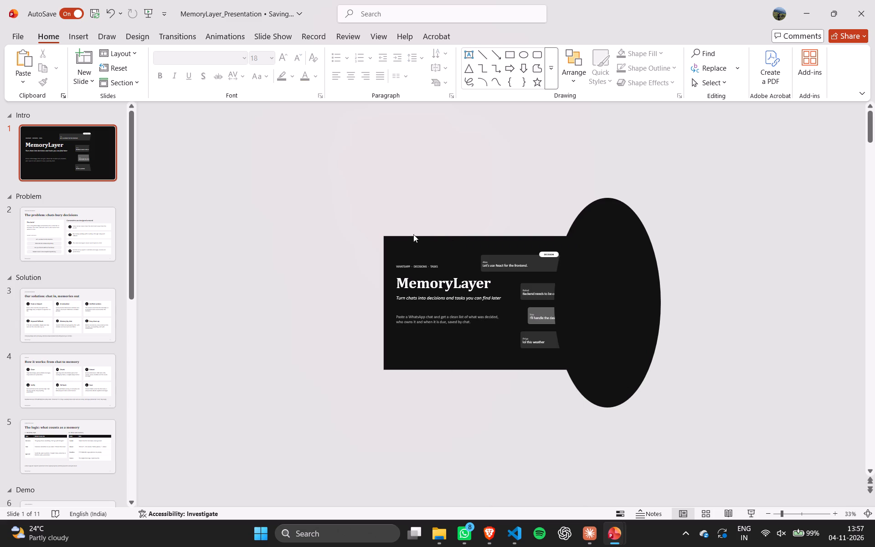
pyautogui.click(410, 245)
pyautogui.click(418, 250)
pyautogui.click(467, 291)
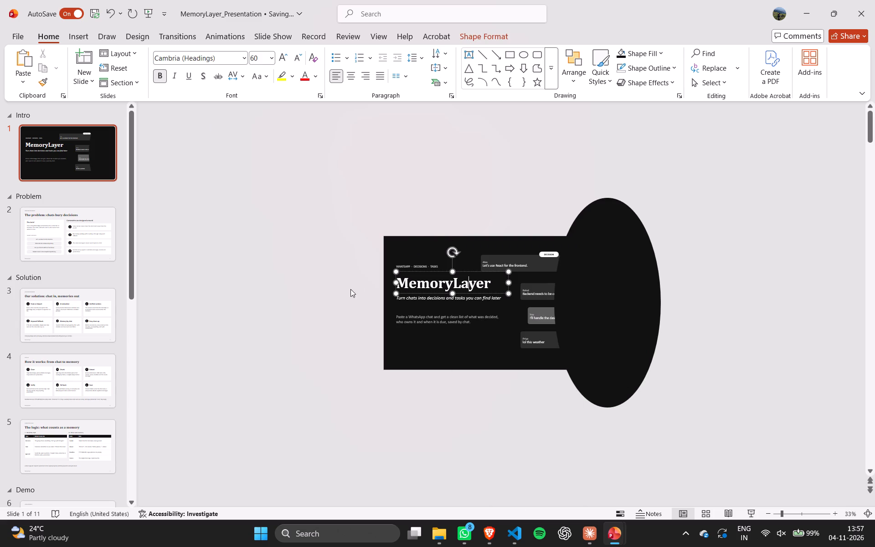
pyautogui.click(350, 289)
# Draw a rectangle 19.05 cm high and 33.87 cm wide covering the whole of slide 1.
pyautogui.click(89, 39)
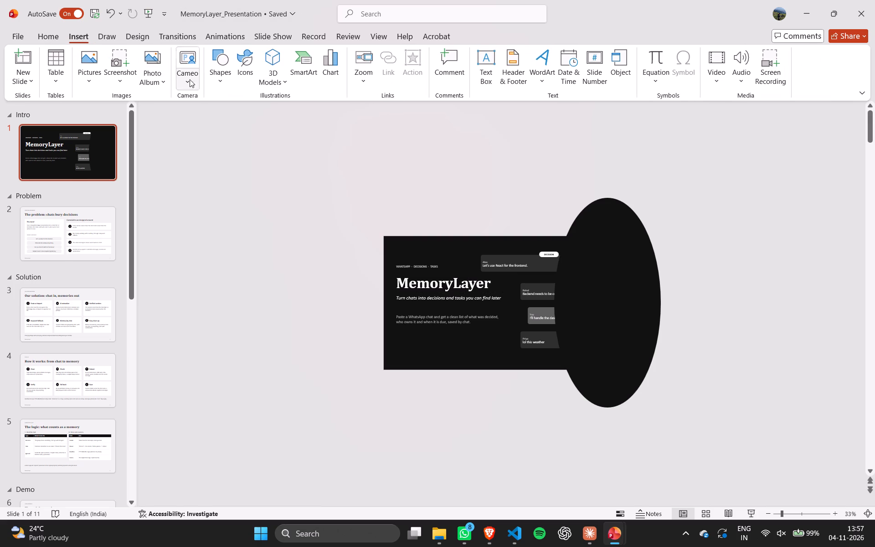
pyautogui.click(216, 86)
pyautogui.click(260, 118)
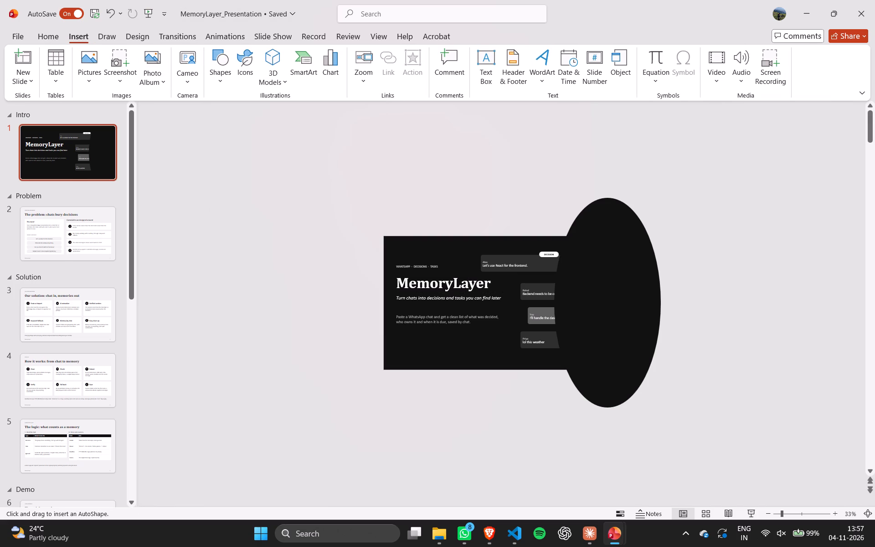
pyautogui.moveTo(384, 236); pyautogui.dragTo(557, 337)
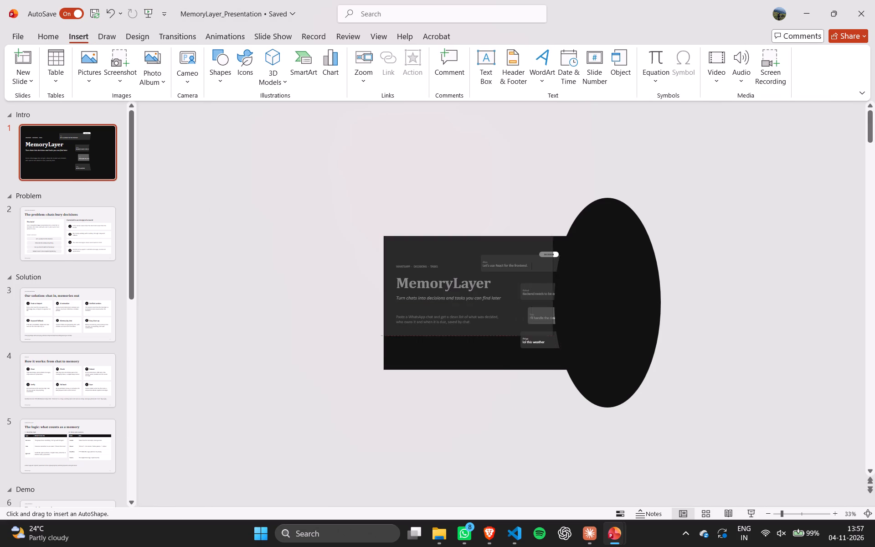
pyautogui.moveTo(557, 337); pyautogui.dragTo(613, 370)
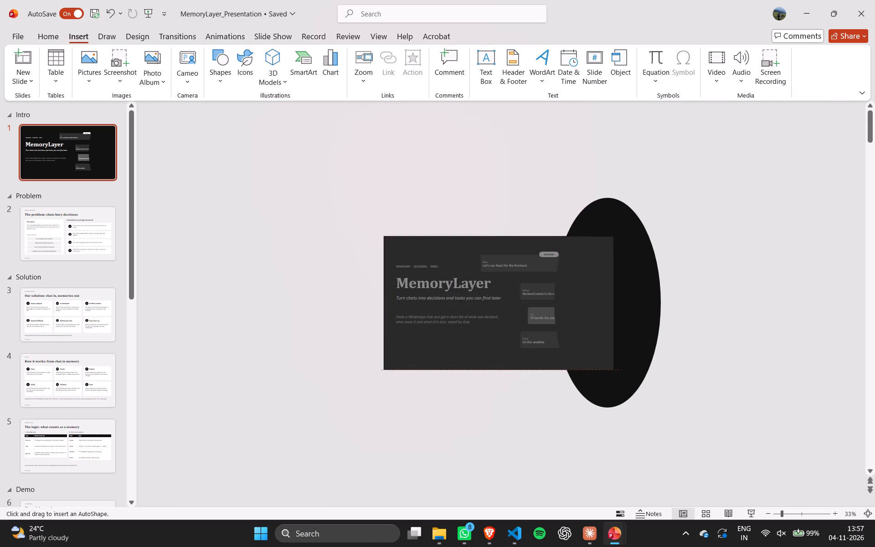
pyautogui.moveTo(613, 370); pyautogui.dragTo(607, 370)
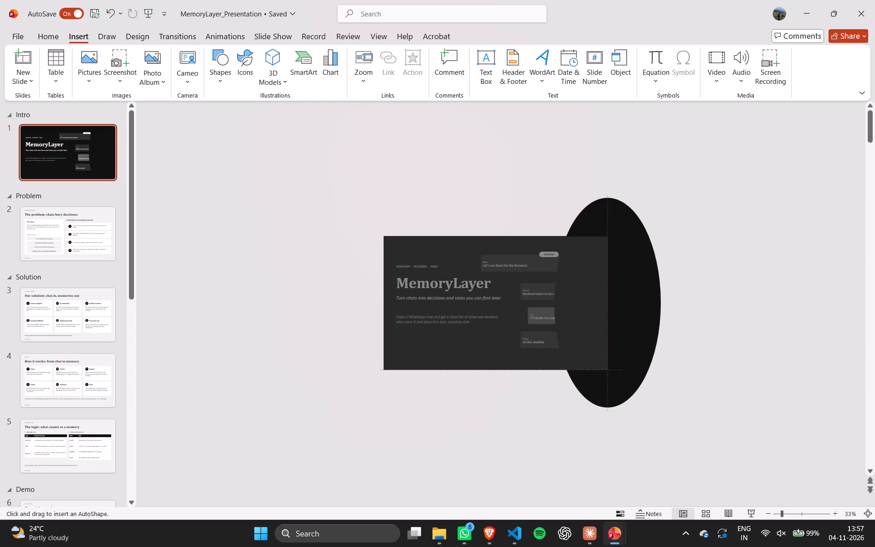
pyautogui.moveTo(607, 370); pyautogui.dragTo(620, 372)
# Open the outline options of the rectangle covering slide 1.
pyautogui.click(555, 315)
pyautogui.rightClick(555, 315)
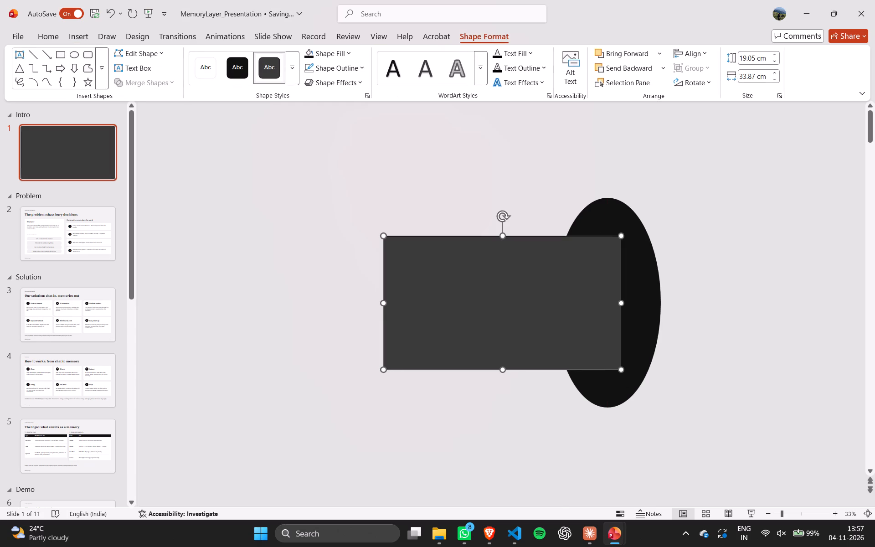
pyautogui.click(616, 150)
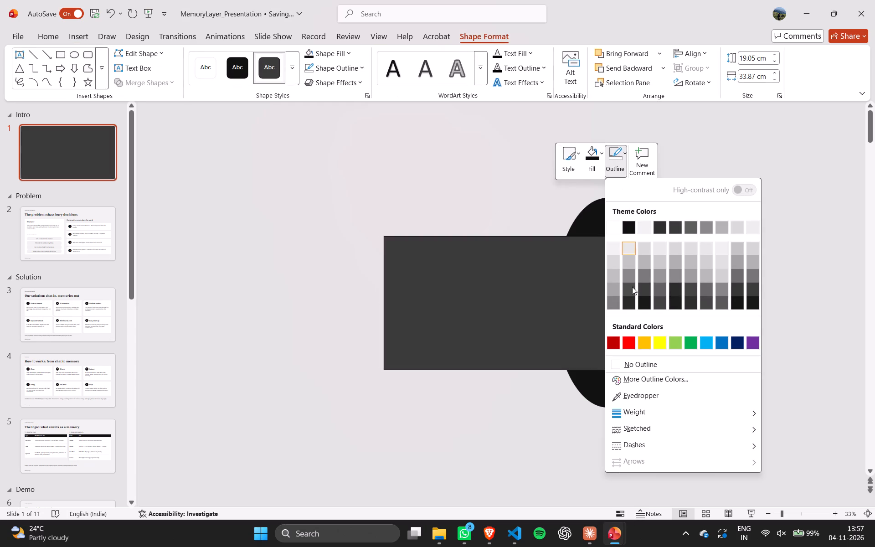
# Remove the outline of the rectangle covering slide 1 and fill it with a medium theme grey.
pyautogui.click(634, 361)
pyautogui.click(596, 153)
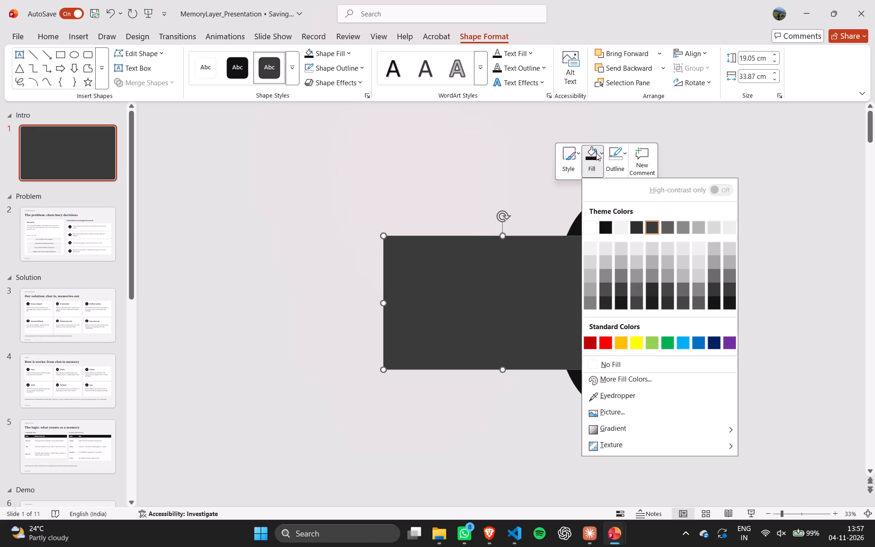
pyautogui.click(588, 288)
# Send the grey rectangle to the back, behind the slide's text, message cards and oval.
pyautogui.rightClick(557, 294)
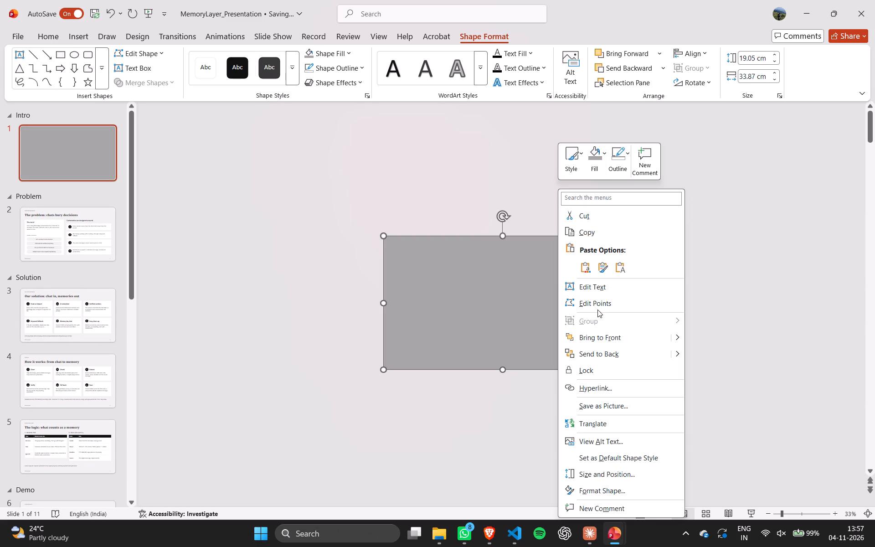
pyautogui.hscroll(1, 608, 455)
pyautogui.click(603, 357)
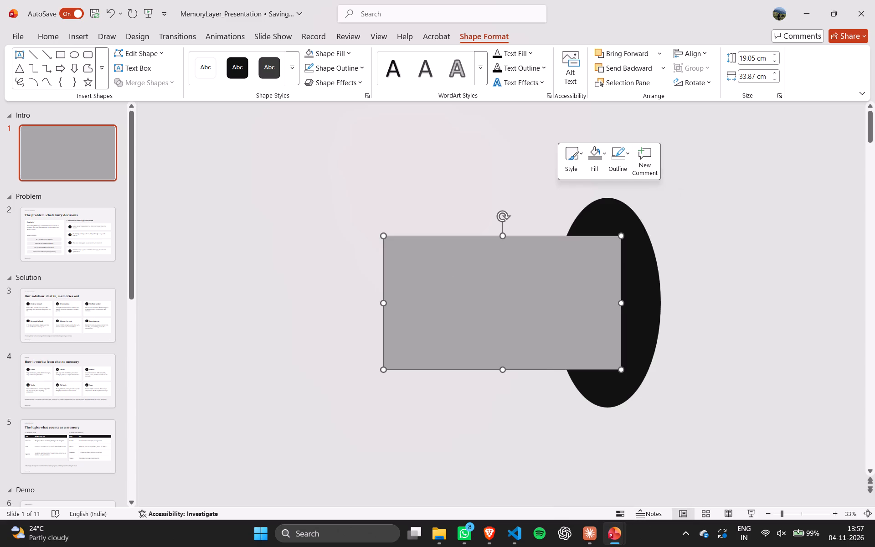
pyautogui.click(700, 362)
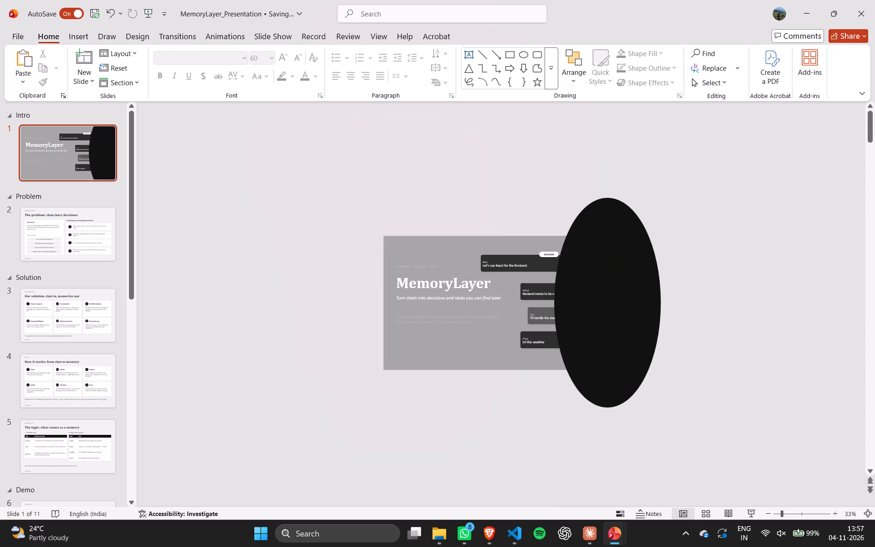
# Change the font colour of the "WHATSAPP · DECISIONS · TASKS" line above the title to the theme's black.
pyautogui.keyDown('ctrl'); pyautogui.scroll(5, 443, 320); pyautogui.keyUp('ctrl')
pyautogui.keyDown('ctrl'); pyautogui.scroll(-1, 443, 320); pyautogui.keyUp('ctrl')
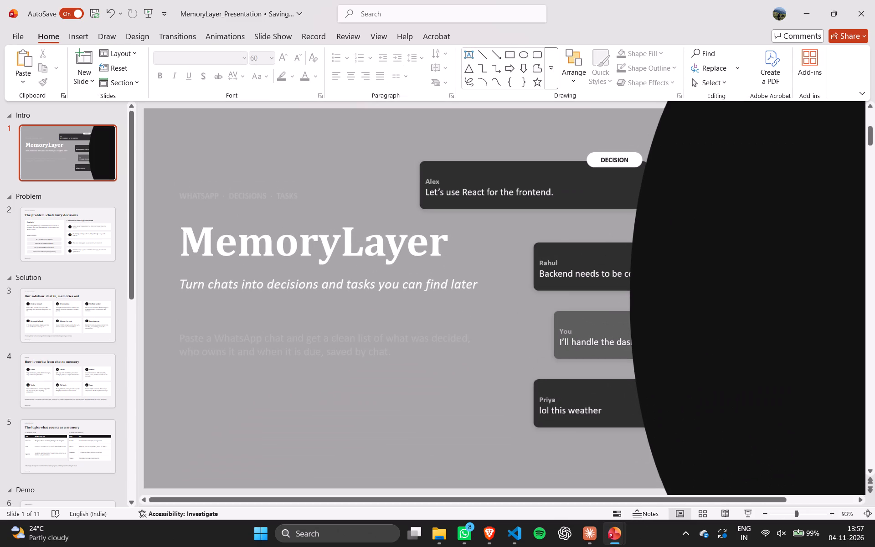
pyautogui.keyDown('ctrl'); pyautogui.scroll(-2, 443, 320); pyautogui.keyUp('ctrl')
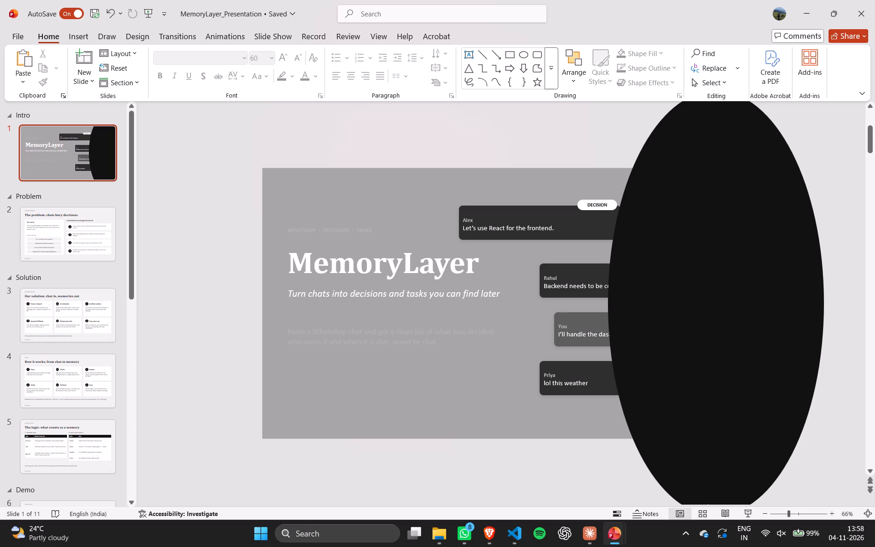
pyautogui.click(302, 232)
pyautogui.hotkey('ctrl', 'a')
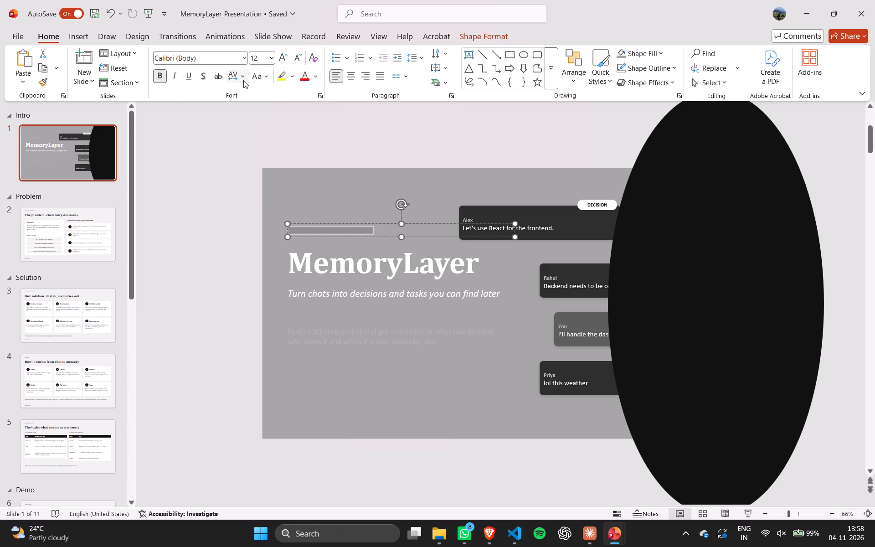
pyautogui.click(311, 80)
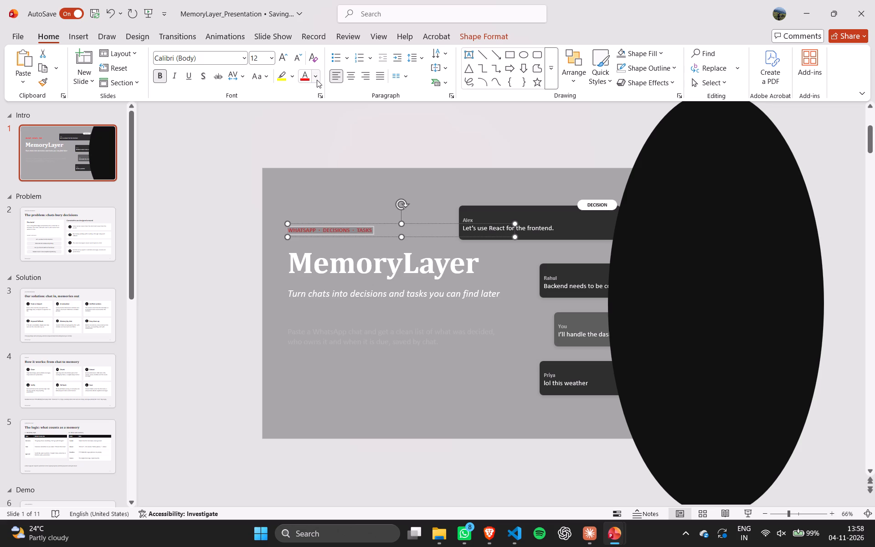
pyautogui.click(317, 80)
pyautogui.click(321, 130)
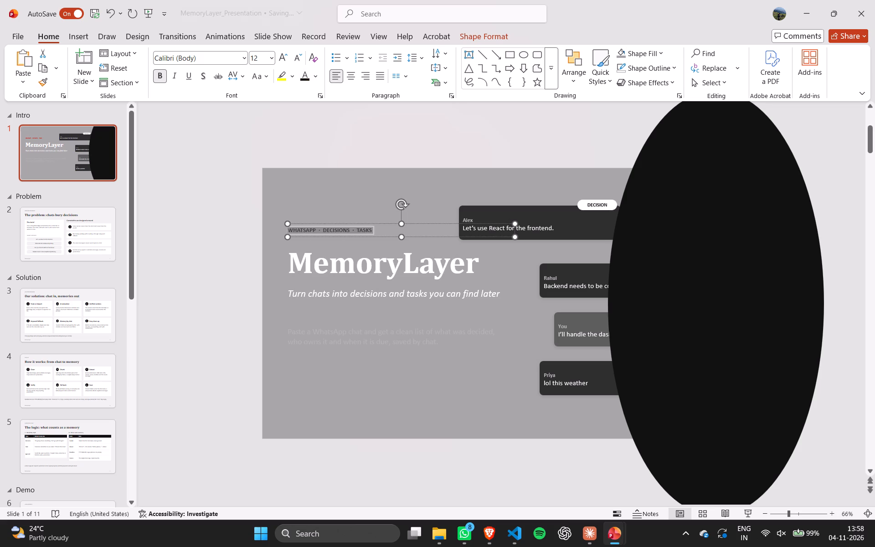
# Apply the same black font colour to the MemoryLayer title, the italic tagline and the description paragraph below it.
pyautogui.click(340, 265)
pyautogui.hotkey('ctrl', 'a')
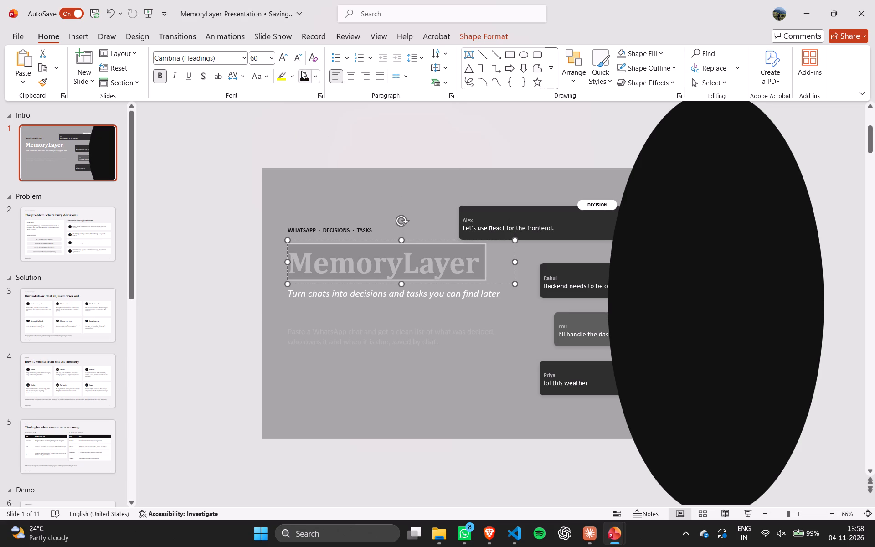
pyautogui.click(301, 71)
pyautogui.click(337, 297)
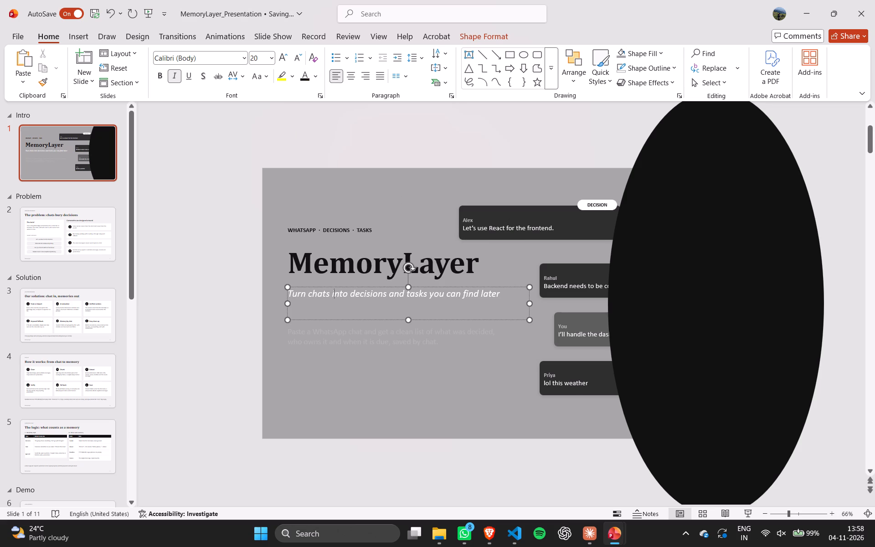
pyautogui.hotkey('ctrl', 'a')
pyautogui.click(304, 77)
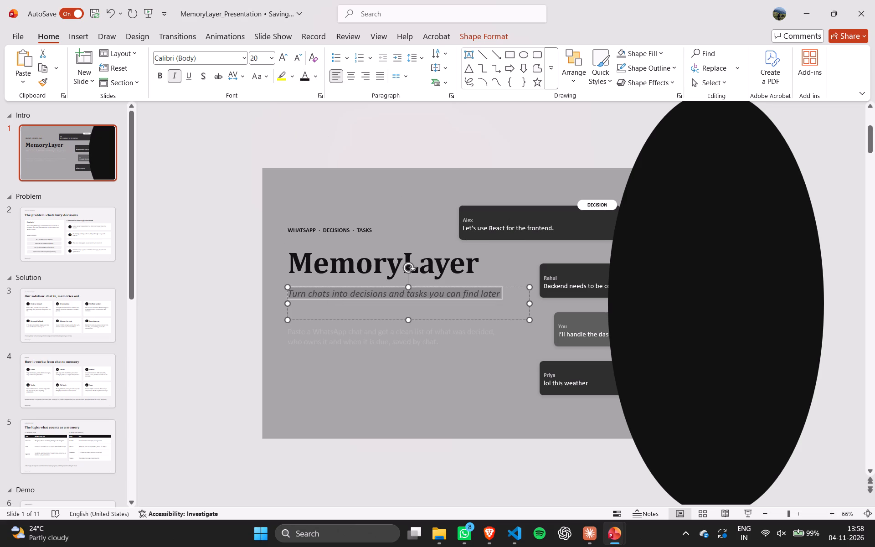
pyautogui.click(320, 350)
pyautogui.hotkey('ctrl', 'a')
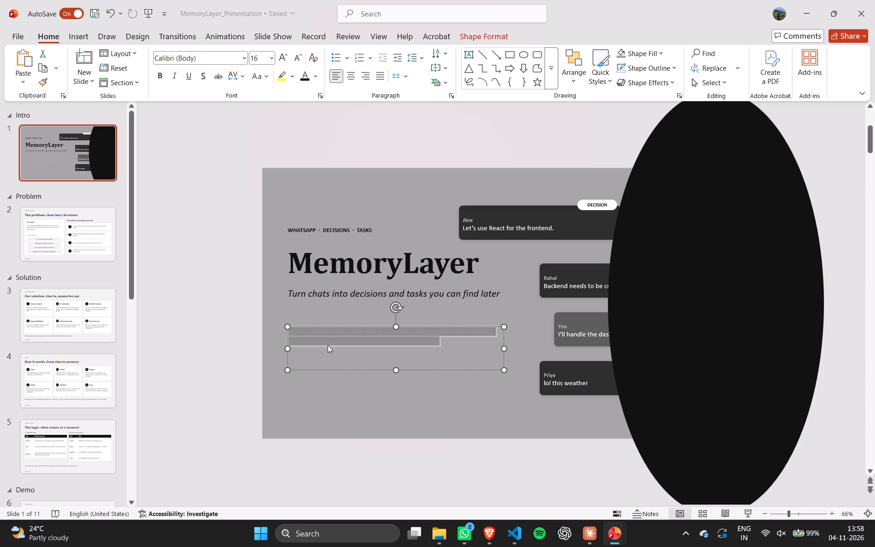
pyautogui.click(305, 79)
pyautogui.click(218, 271)
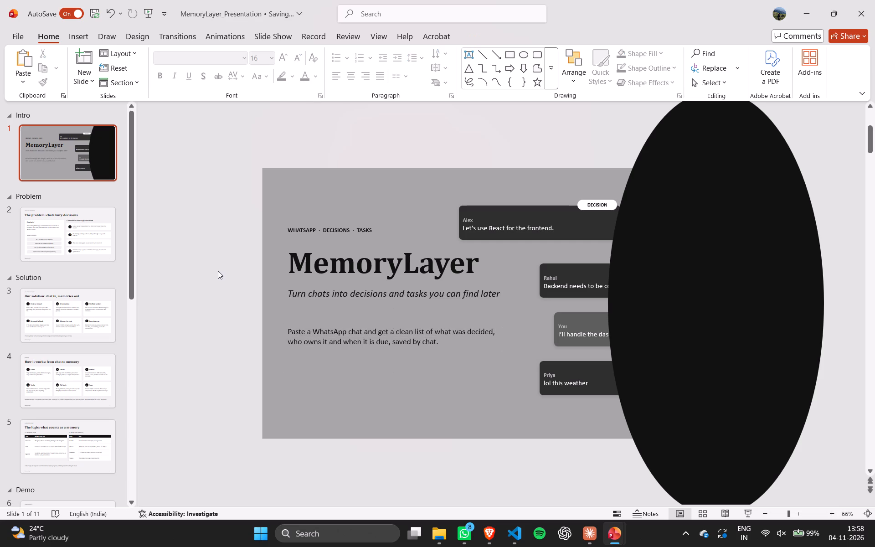
pyautogui.click(834, 199)
pyautogui.hscroll(-1, 596, 226)
pyautogui.click(480, 116)
pyautogui.click(654, 280)
pyautogui.rightClick(654, 280)
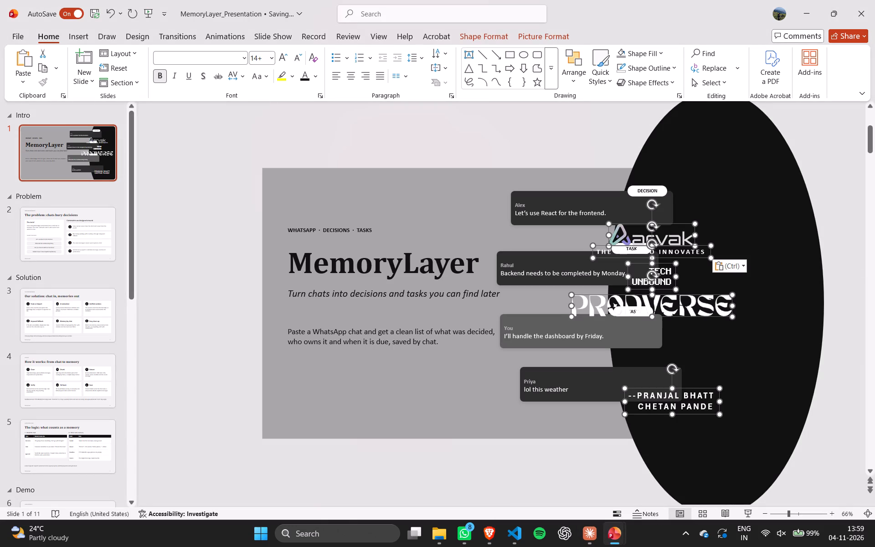
pyautogui.moveTo(683, 315); pyautogui.dragTo(698, 309)
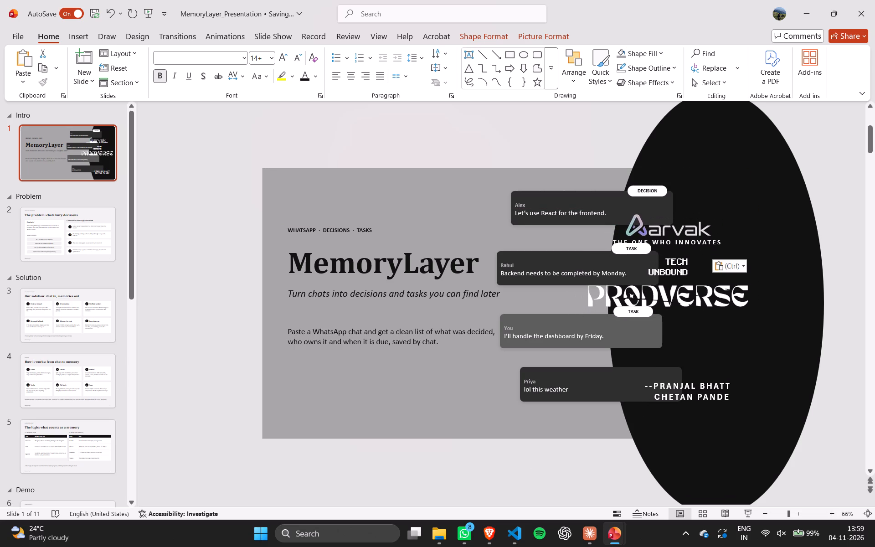
pyautogui.moveTo(698, 309); pyautogui.dragTo(690, 303)
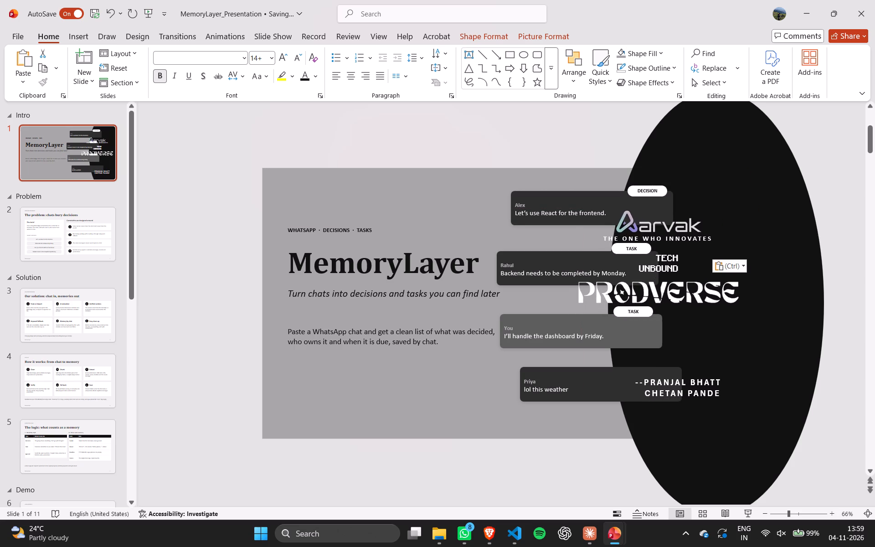
pyautogui.moveTo(690, 303); pyautogui.dragTo(689, 299)
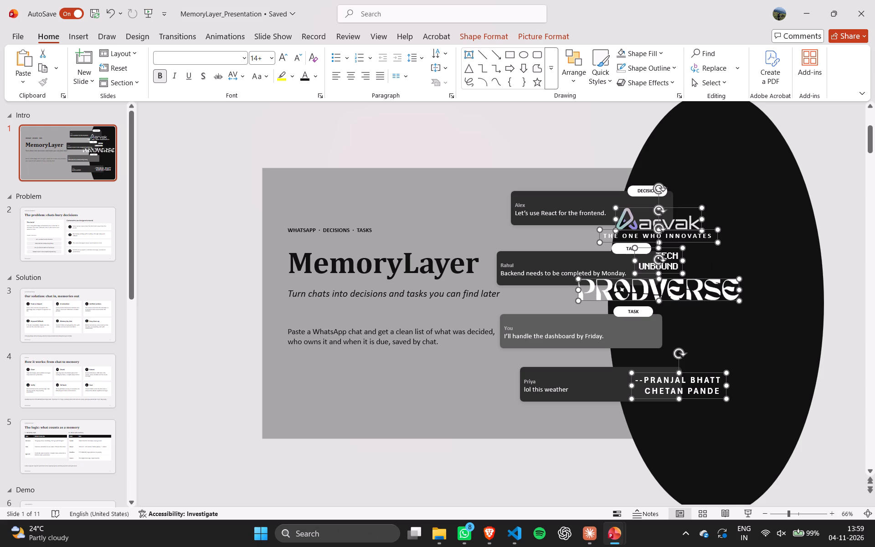
# Widen the black oval by extending its left edge until it lies behind the whole PRODVERSE wordmark, with a small margin beside it.
pyautogui.click(790, 306)
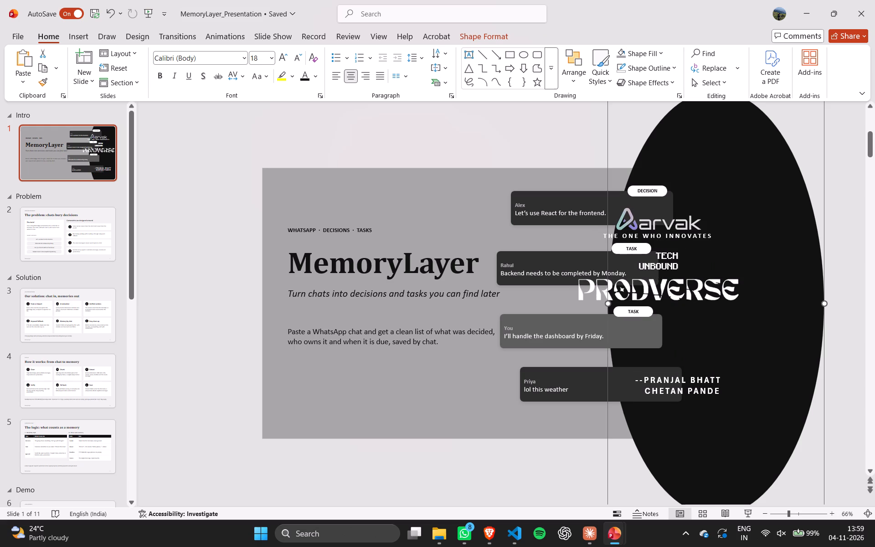
pyautogui.moveTo(609, 304); pyautogui.dragTo(576, 306)
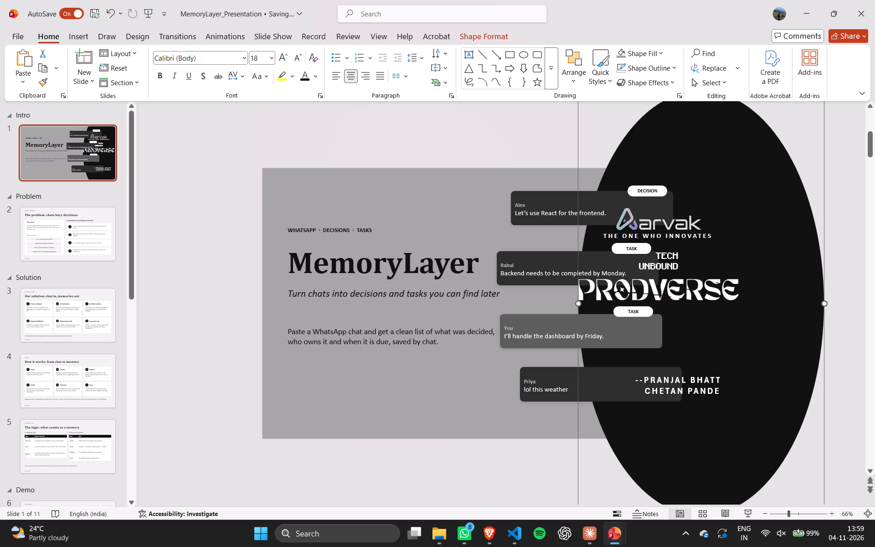
pyautogui.click(794, 268)
pyautogui.moveTo(578, 305); pyautogui.dragTo(525, 293)
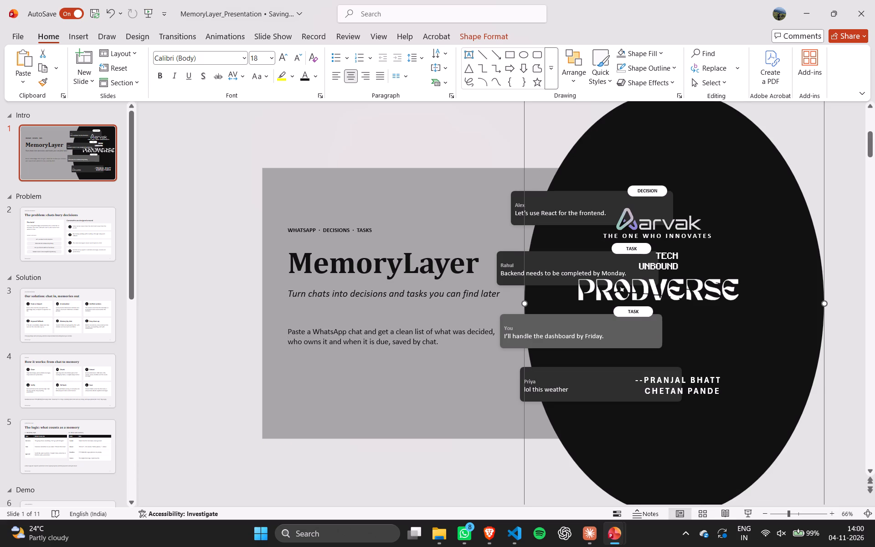
pyautogui.moveTo(524, 303); pyautogui.dragTo(555, 299)
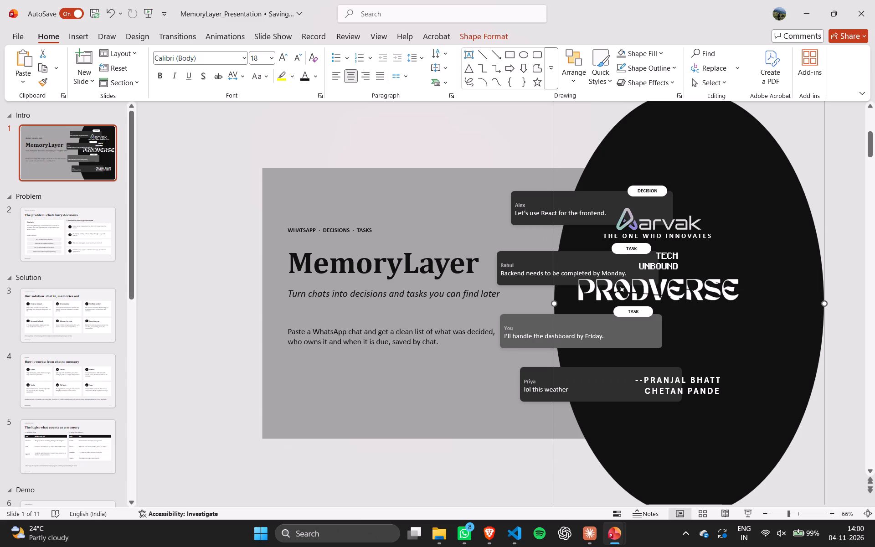
pyautogui.click(842, 217)
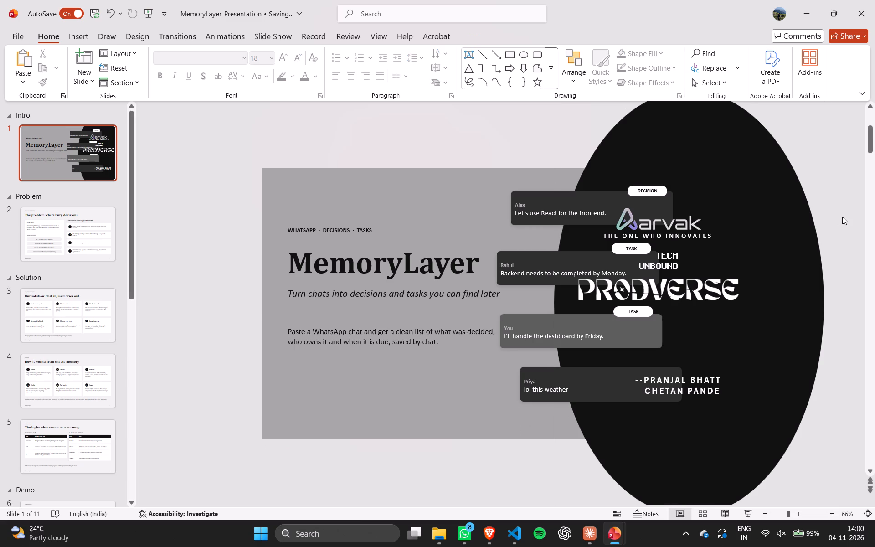
# Move Alex's message card together with its DECISION label below the description paragraph, aligned with the paragraph's left edge.
pyautogui.click(626, 202)
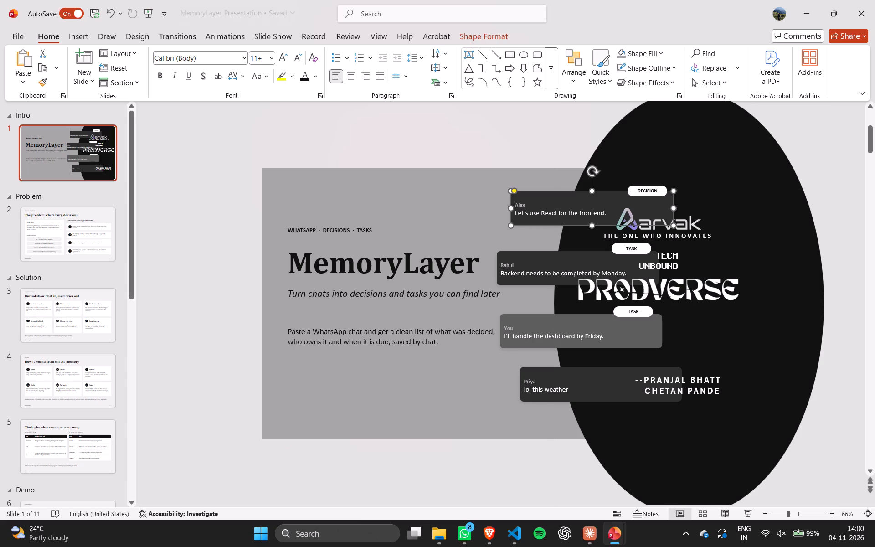
pyautogui.keyDown('ctrl'); pyautogui.click(654, 188); pyautogui.keyUp('ctrl')
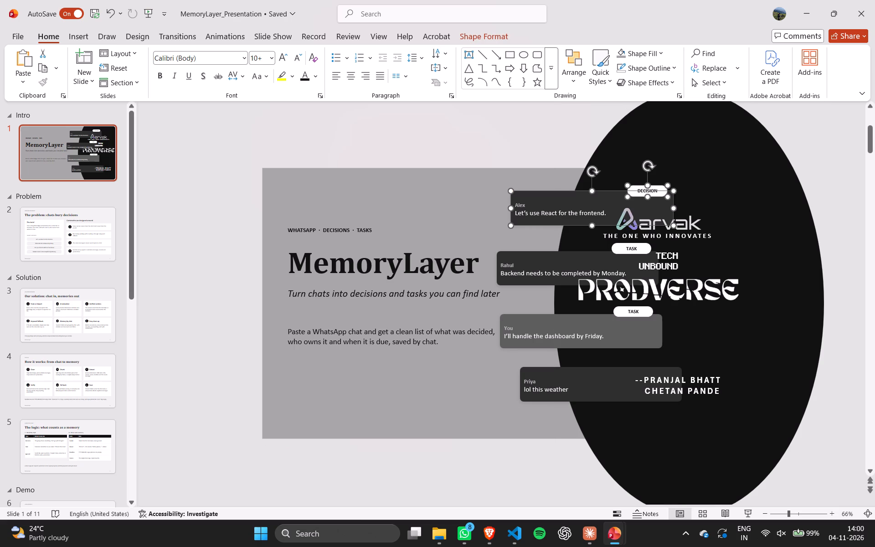
pyautogui.moveTo(600, 201); pyautogui.dragTo(553, 213)
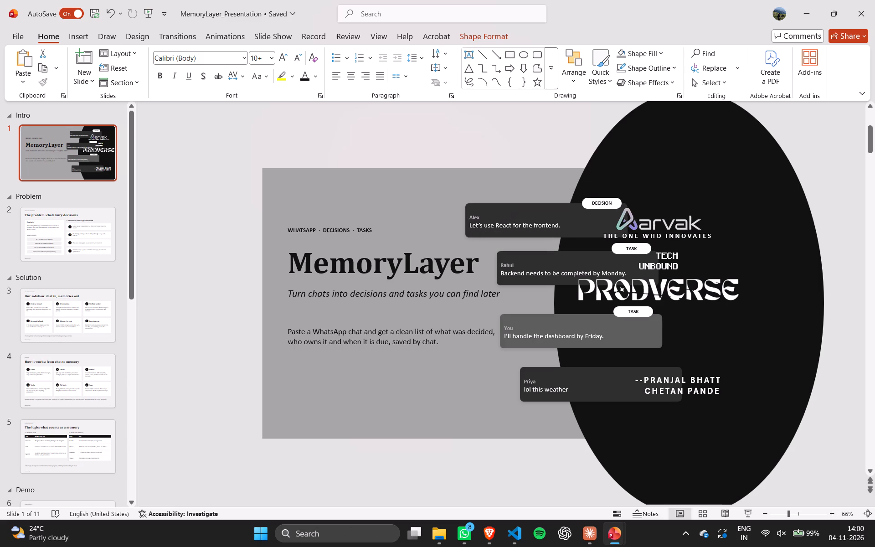
pyautogui.moveTo(553, 213); pyautogui.dragTo(377, 375)
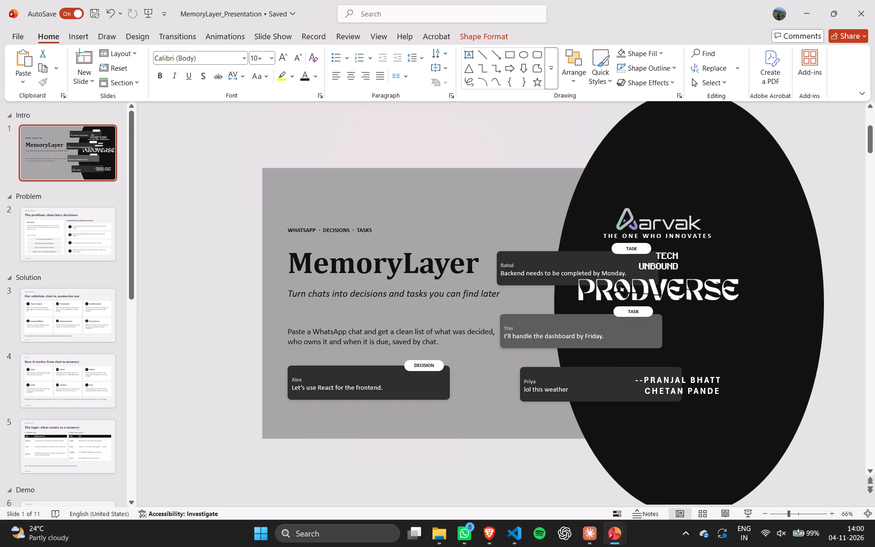
pyautogui.moveTo(377, 375); pyautogui.dragTo(379, 374)
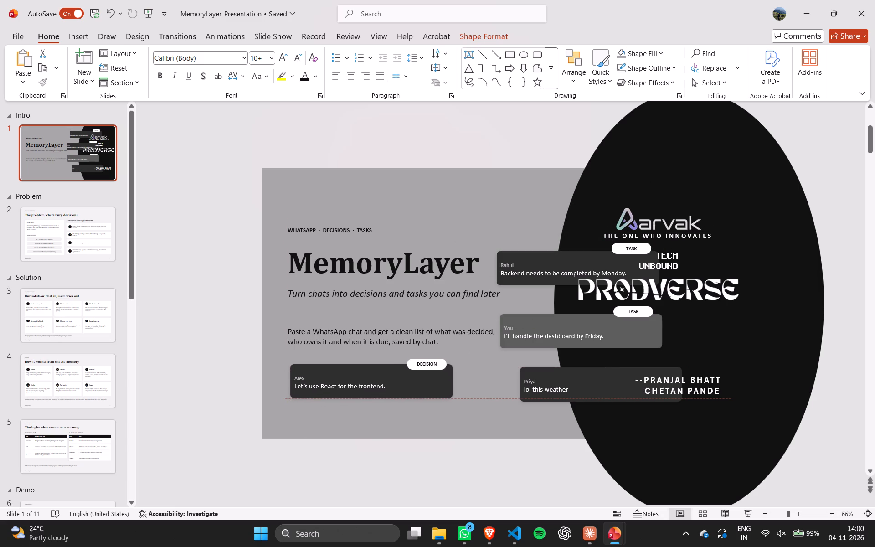
pyautogui.moveTo(379, 374); pyautogui.dragTo(377, 374)
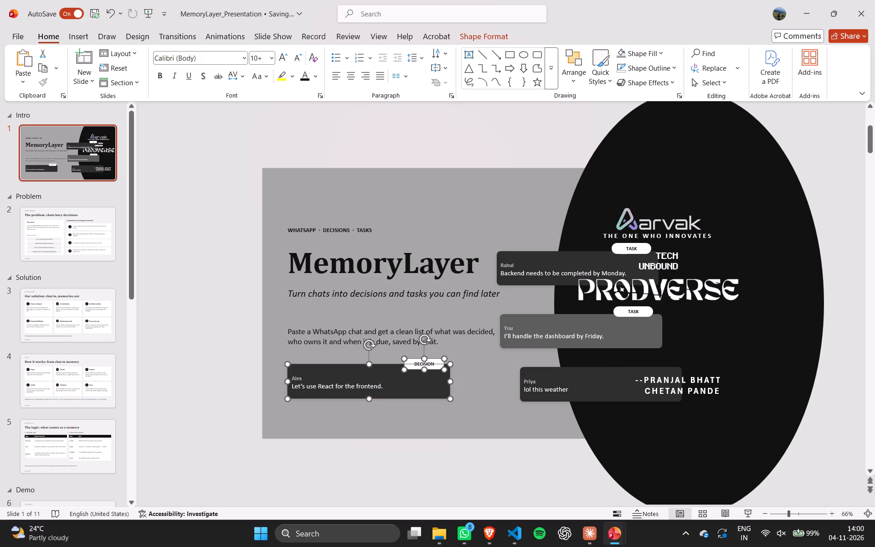
# Move Rahul's message card with its TASK label just below Alex's card, overlapping its bottom edge and offset slightly right.
pyautogui.click(607, 257)
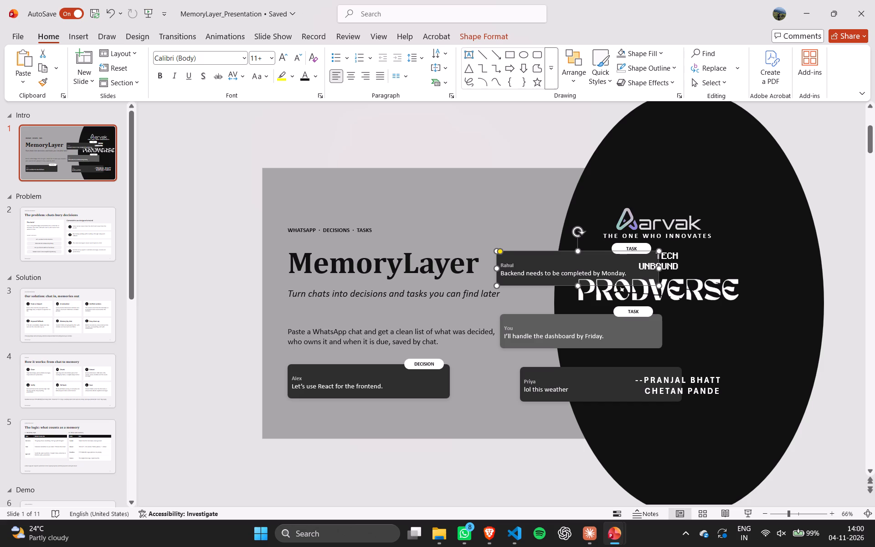
pyautogui.keyDown('ctrl'); pyautogui.click(633, 248); pyautogui.keyUp('ctrl')
pyautogui.moveTo(593, 257); pyautogui.dragTo(538, 326)
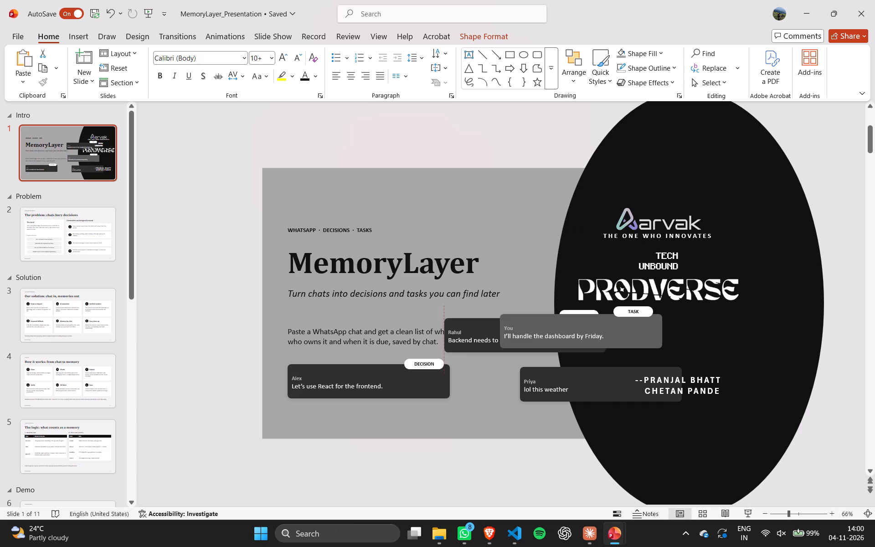
pyautogui.moveTo(538, 326); pyautogui.dragTo(405, 400)
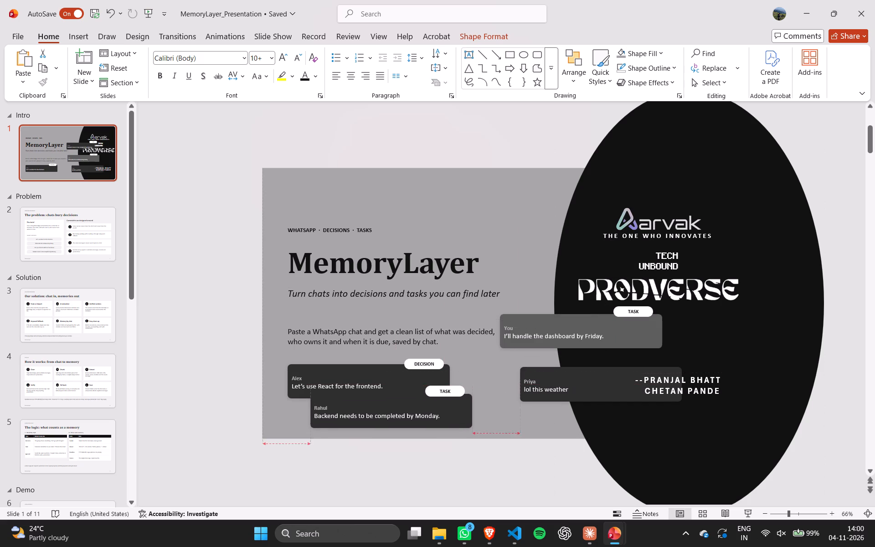
pyautogui.moveTo(405, 400); pyautogui.dragTo(402, 400)
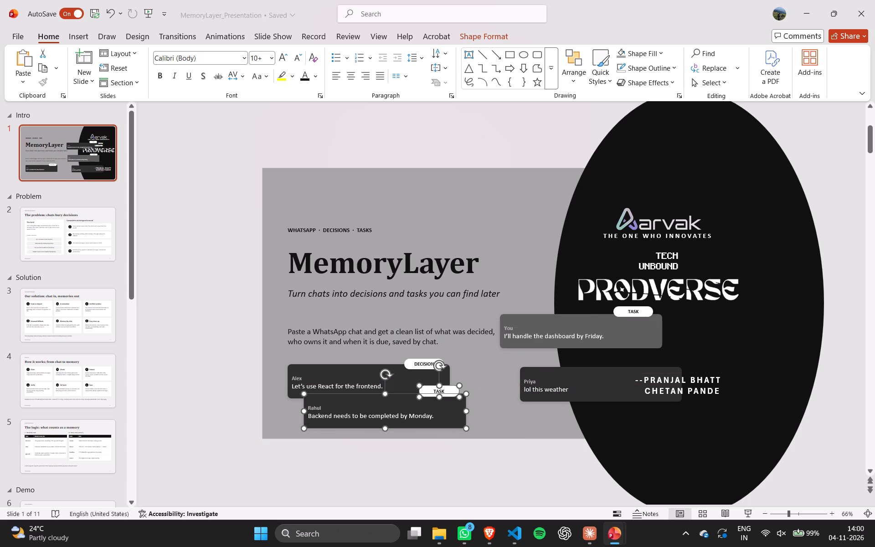
# Move the You message card with its TASK label beside Rahul's card, overlapping its right end near the slide's bottom.
pyautogui.click(651, 325)
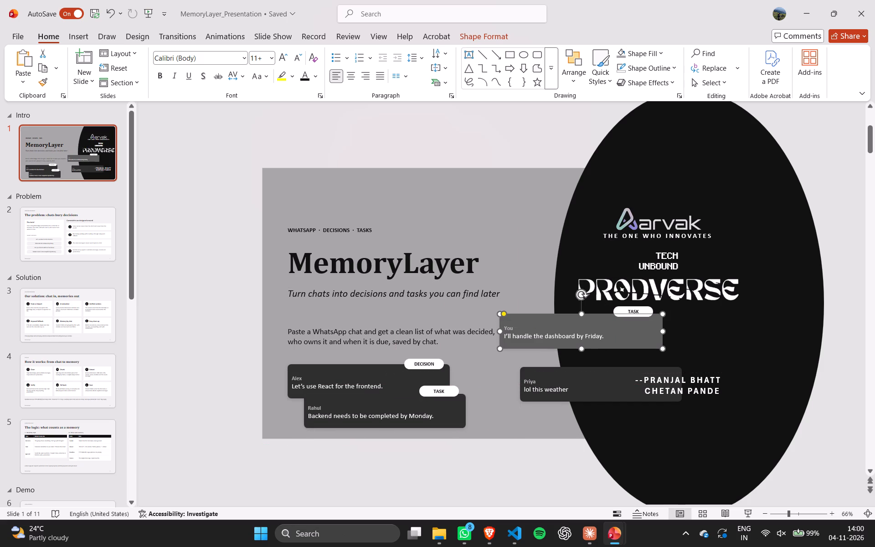
pyautogui.keyDown('ctrl'); pyautogui.click(640, 308); pyautogui.keyUp('ctrl')
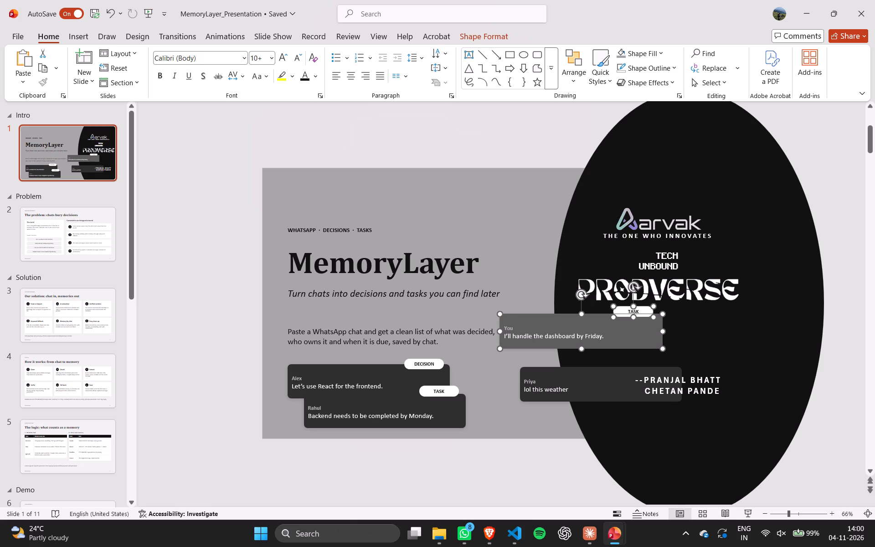
pyautogui.moveTo(648, 322); pyautogui.dragTo(568, 364)
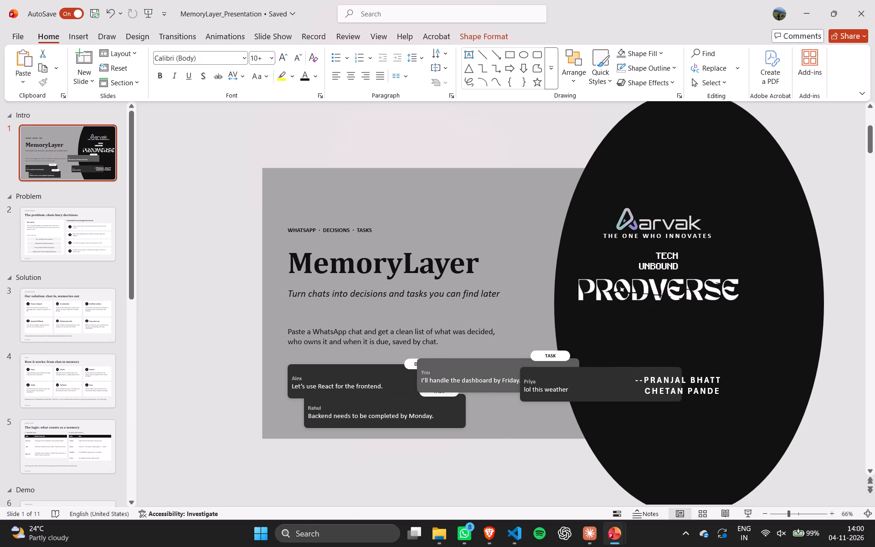
pyautogui.moveTo(568, 364); pyautogui.dragTo(596, 372)
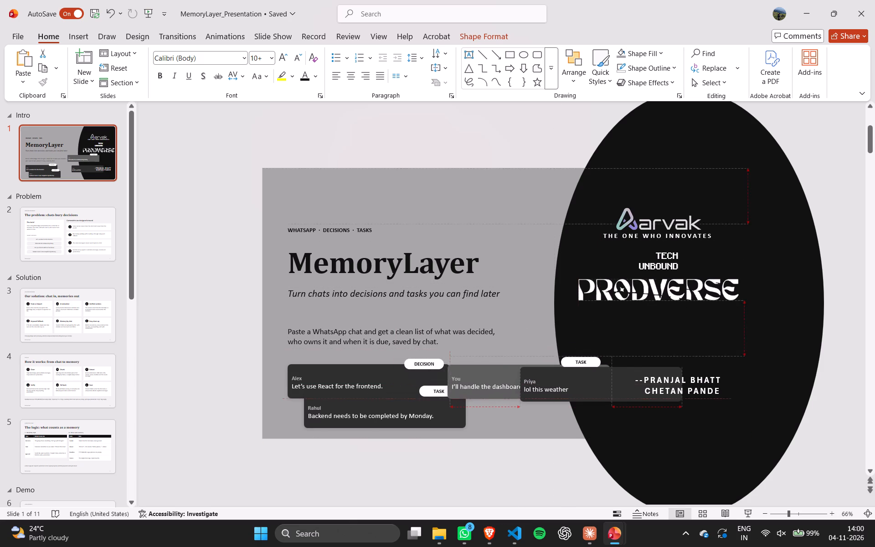
pyautogui.moveTo(596, 372); pyautogui.dragTo(596, 369)
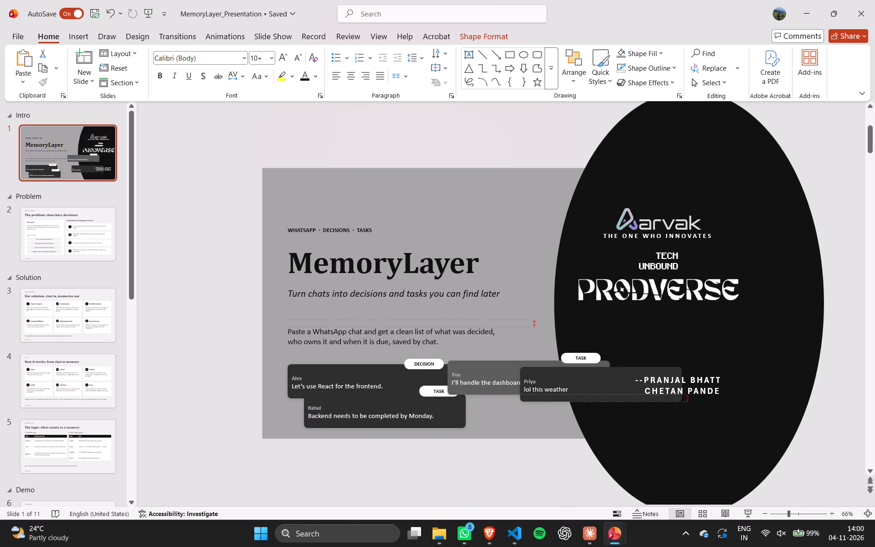
pyautogui.moveTo(596, 369); pyautogui.dragTo(600, 393)
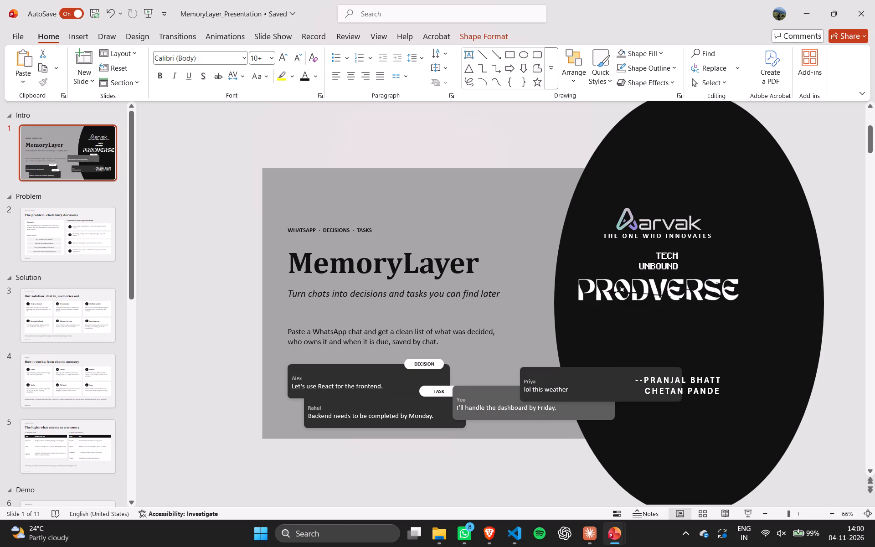
pyautogui.moveTo(600, 393); pyautogui.dragTo(593, 399)
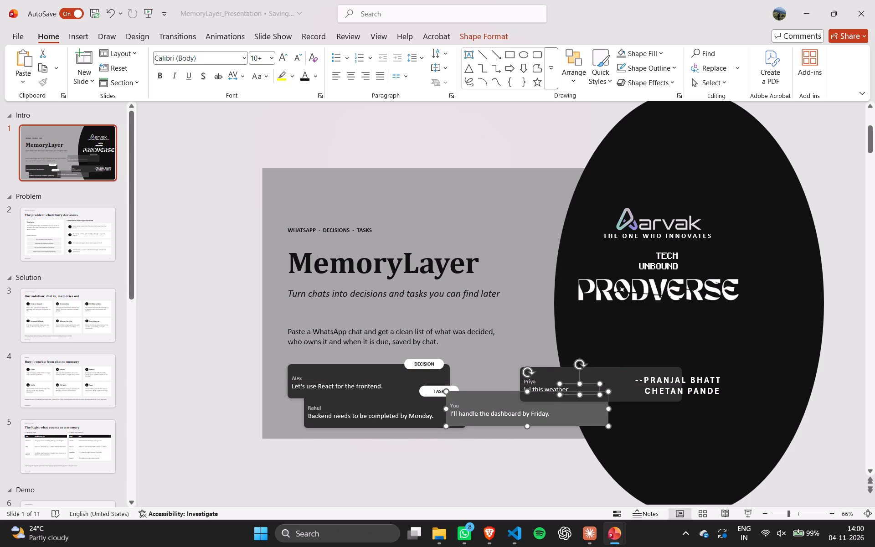
# Move Priya's message card left, clear of the authors' text, to sit beside Alex's card and above the You card.
pyautogui.click(625, 379)
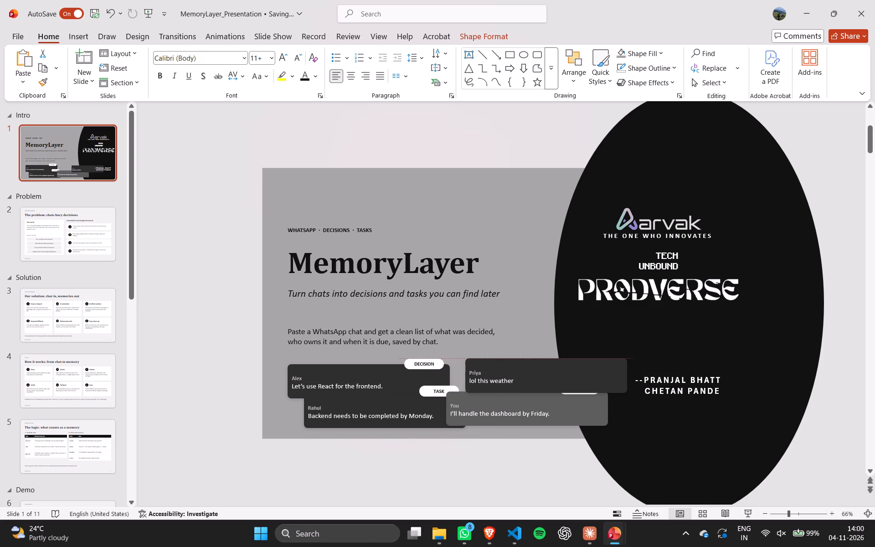
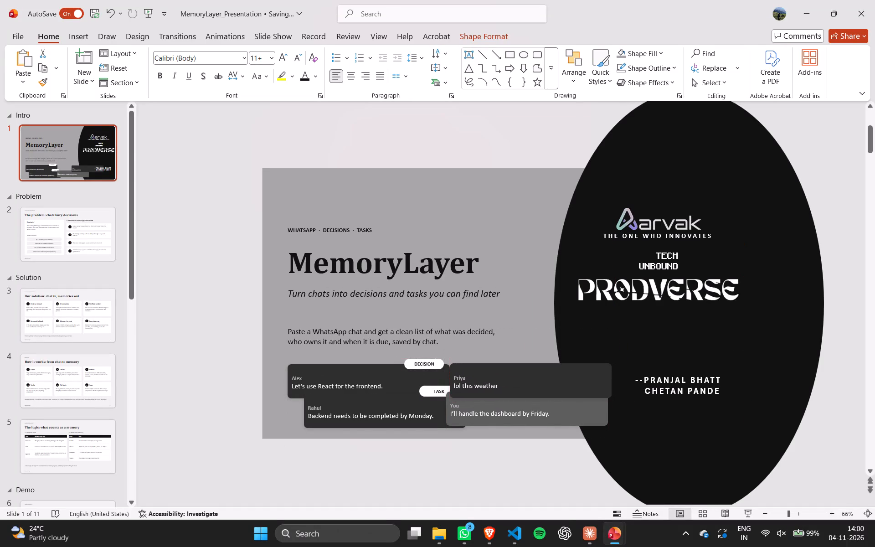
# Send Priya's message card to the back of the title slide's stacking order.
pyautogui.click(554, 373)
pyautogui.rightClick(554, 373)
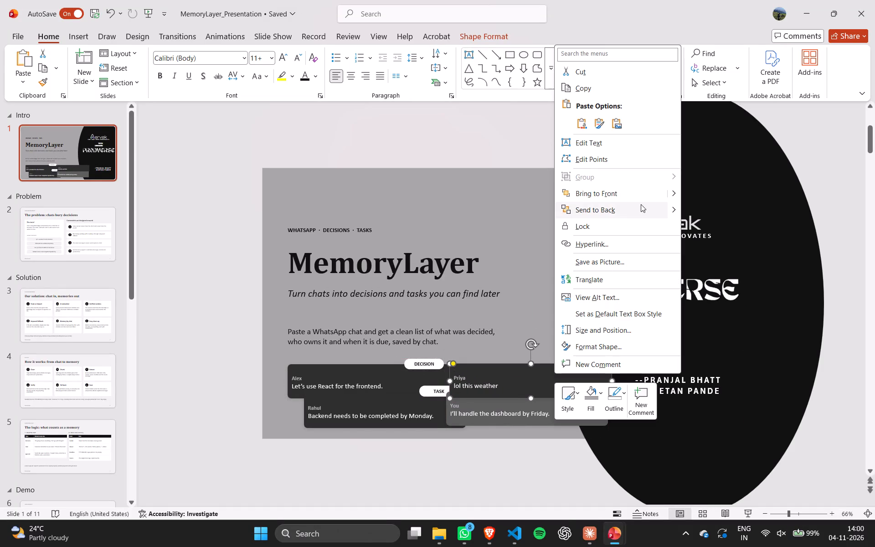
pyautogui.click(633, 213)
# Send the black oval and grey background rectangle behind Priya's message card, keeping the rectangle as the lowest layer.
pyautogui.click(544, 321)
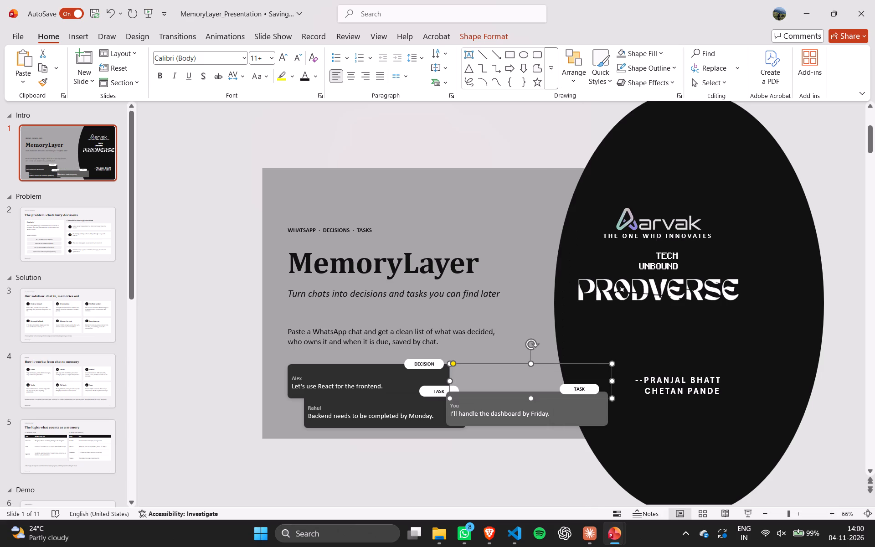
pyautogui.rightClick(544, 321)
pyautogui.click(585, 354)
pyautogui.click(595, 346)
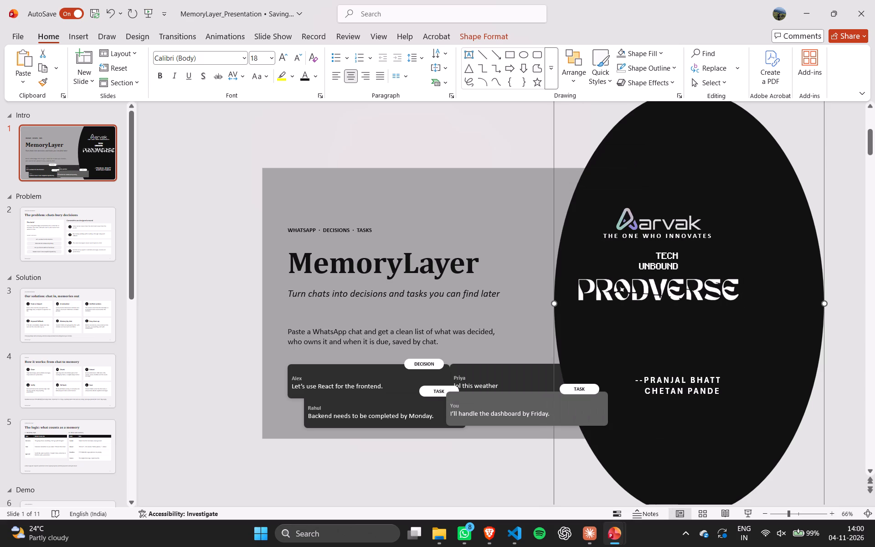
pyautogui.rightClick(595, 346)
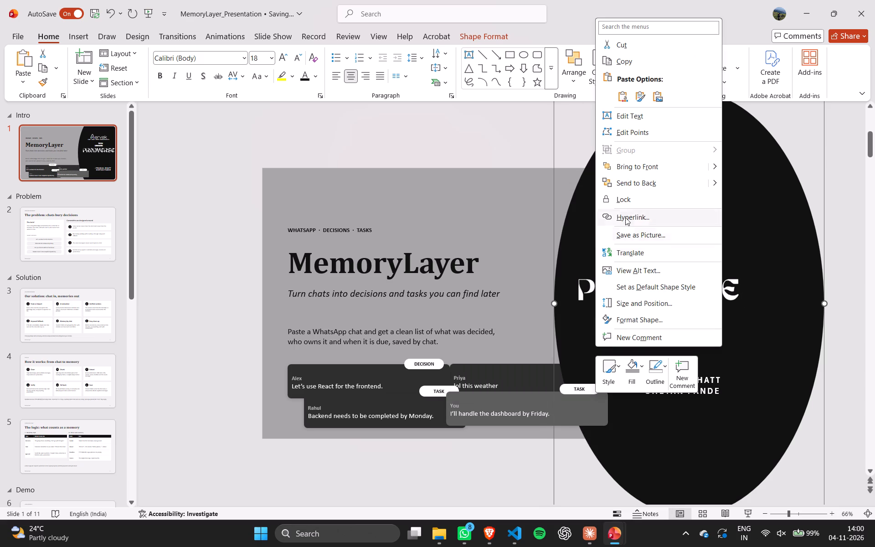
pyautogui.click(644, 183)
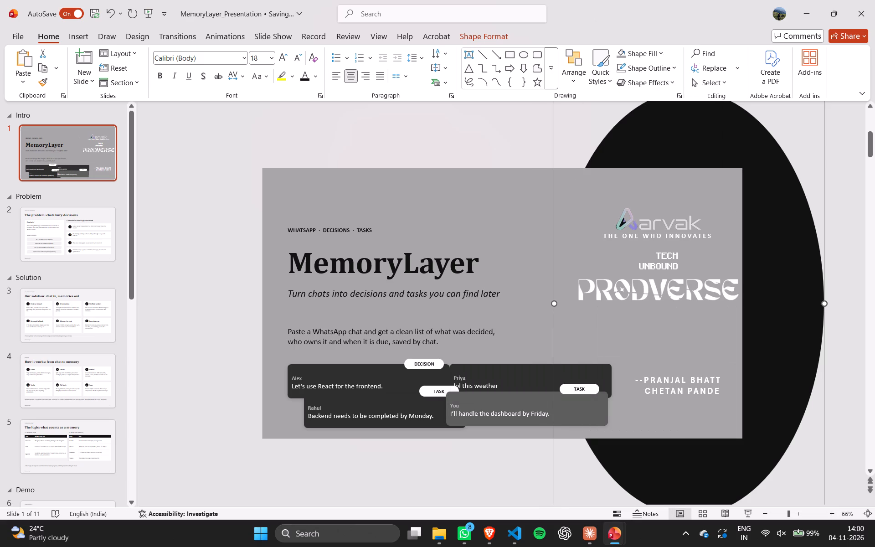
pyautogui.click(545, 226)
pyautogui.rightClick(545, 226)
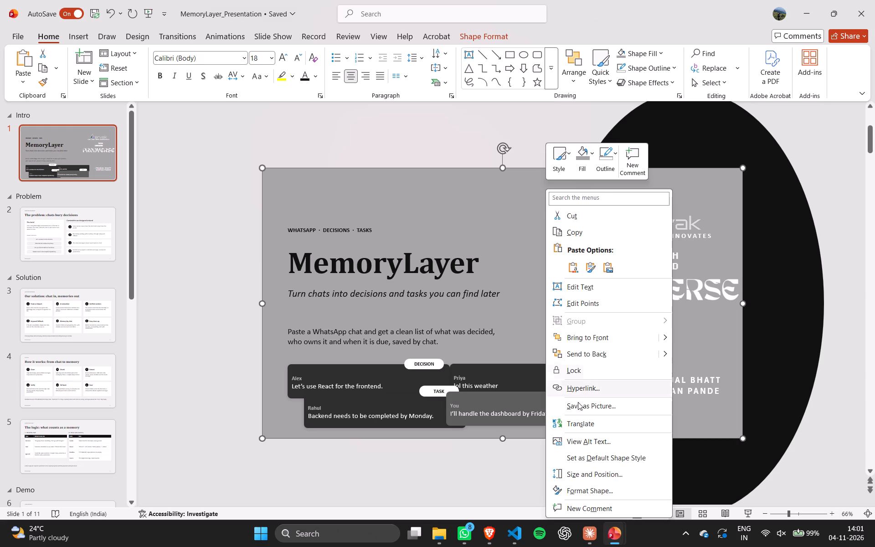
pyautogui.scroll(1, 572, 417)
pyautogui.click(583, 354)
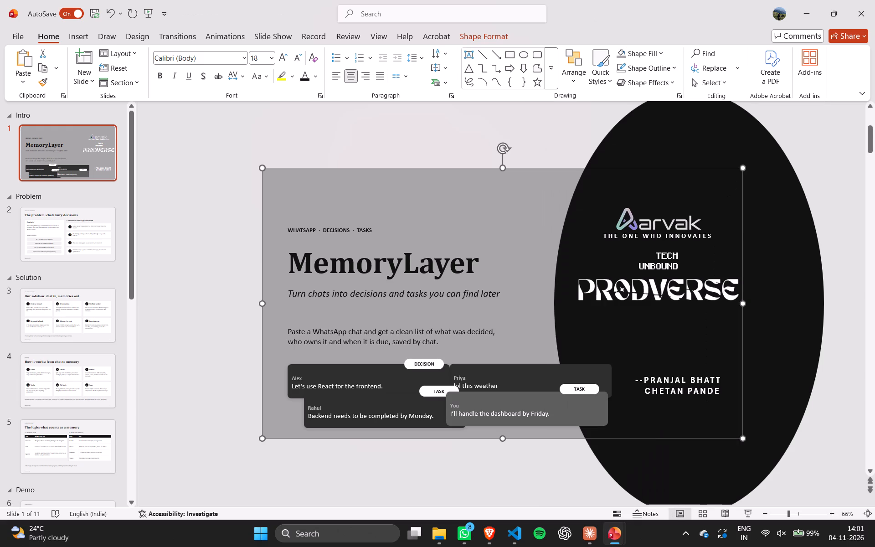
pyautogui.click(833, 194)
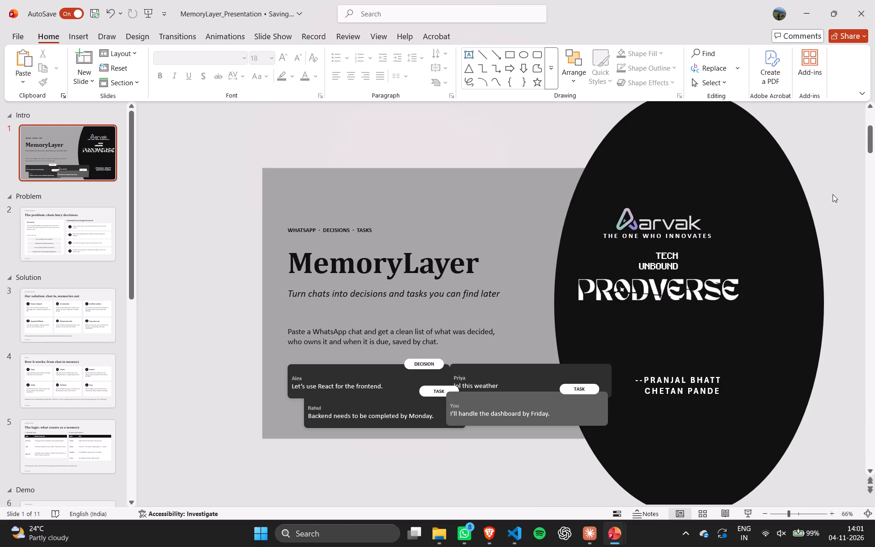
# Delete the You message card, its TASK label and Priya's message card, keeping only Alex's and Rahul's cards.
pyautogui.keyDown('ctrl'); pyautogui.scroll(3, 523, 349); pyautogui.keyUp('ctrl')
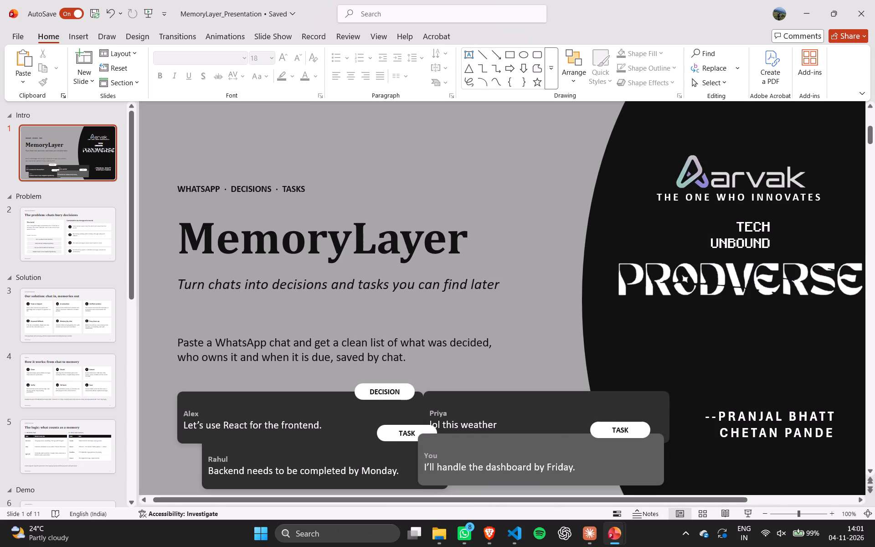
pyautogui.click(587, 447)
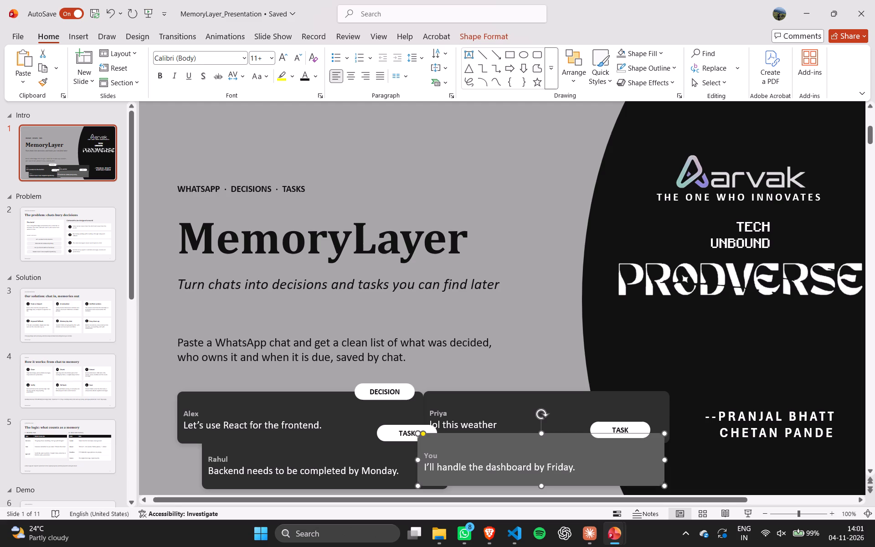
pyautogui.press('Delete')
pyautogui.click(611, 437)
pyautogui.press('Delete')
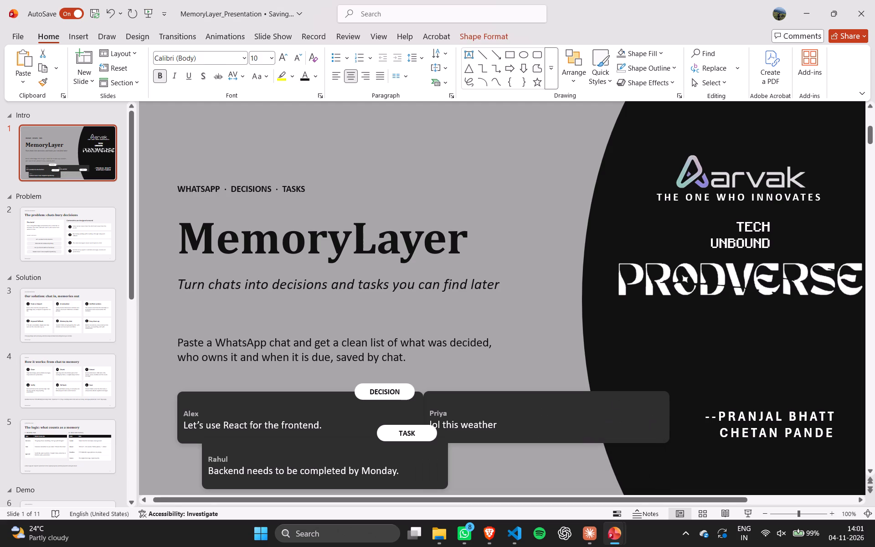
pyautogui.click(566, 421)
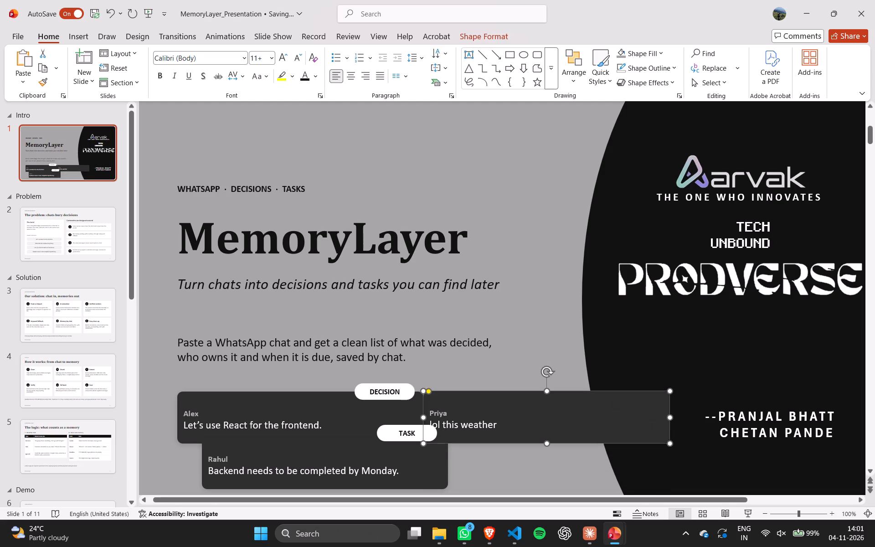
pyautogui.press('Delete')
# Shift Rahul's message card and its TASK label slightly right, with the card raised a little further over Alex's card.
pyautogui.moveTo(412, 450); pyautogui.dragTo(429, 447)
pyautogui.moveTo(425, 430); pyautogui.dragTo(433, 429)
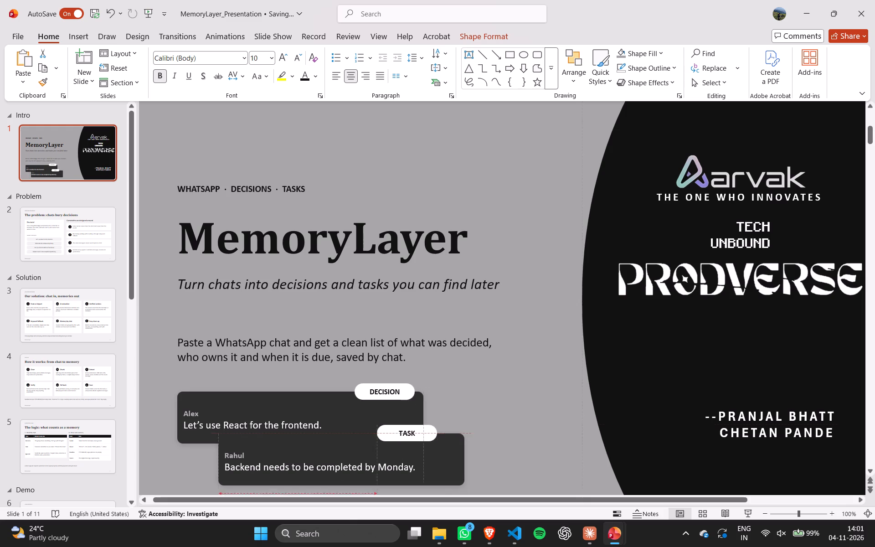
pyautogui.moveTo(433, 429); pyautogui.dragTo(442, 429)
pyautogui.click(566, 493)
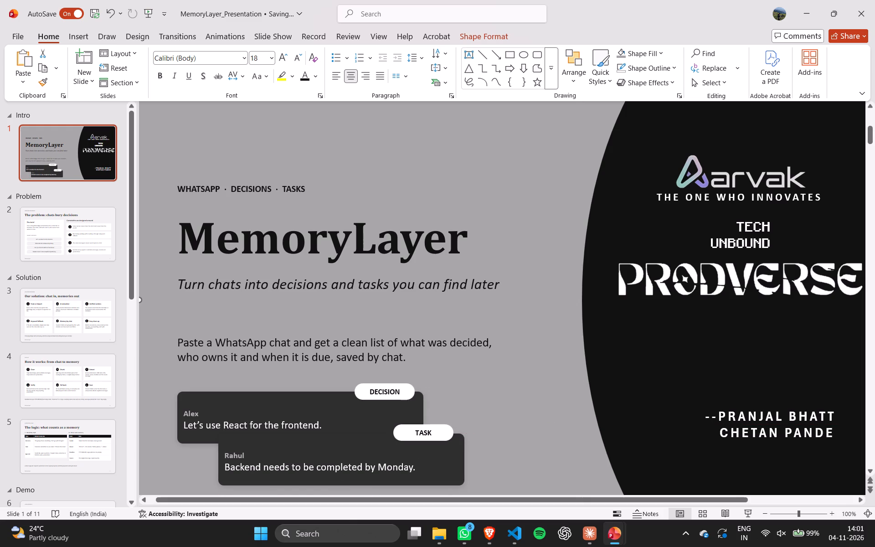
# Open the shadow settings of Rahul's message card and set the shadow colour to a medium grey shade of white.
pyautogui.click(309, 448)
pyautogui.rightClick(309, 448)
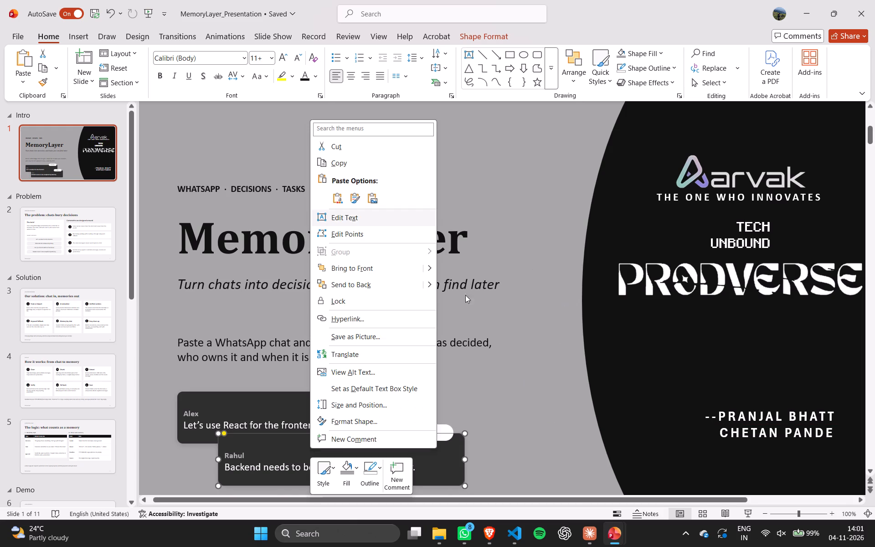
pyautogui.click(365, 421)
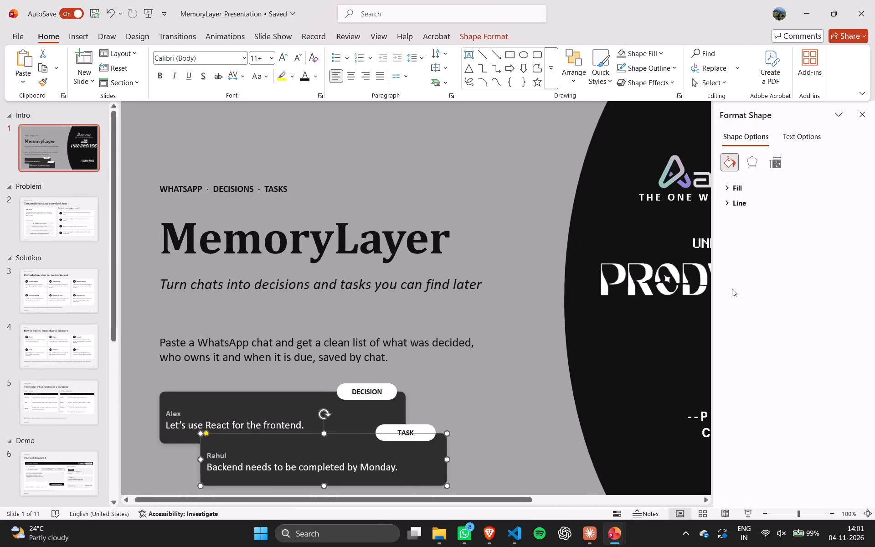
pyautogui.click(760, 154)
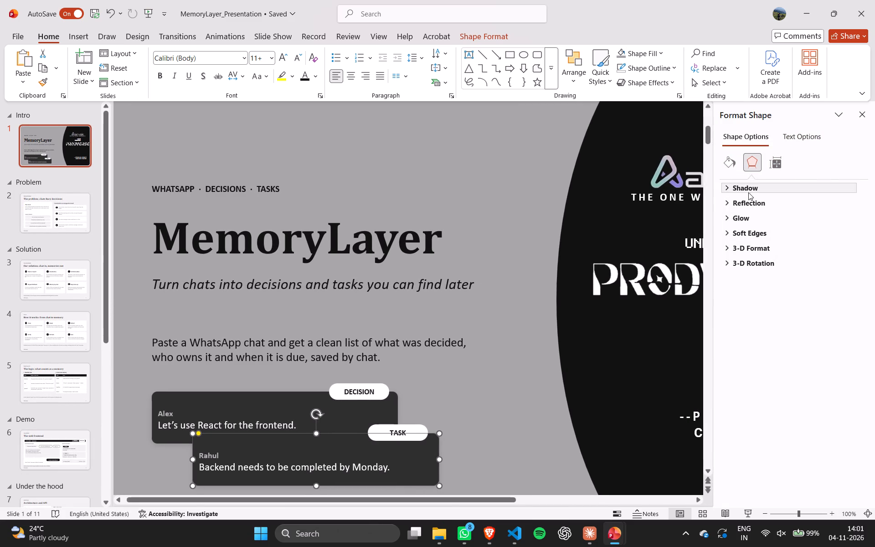
pyautogui.click(749, 191)
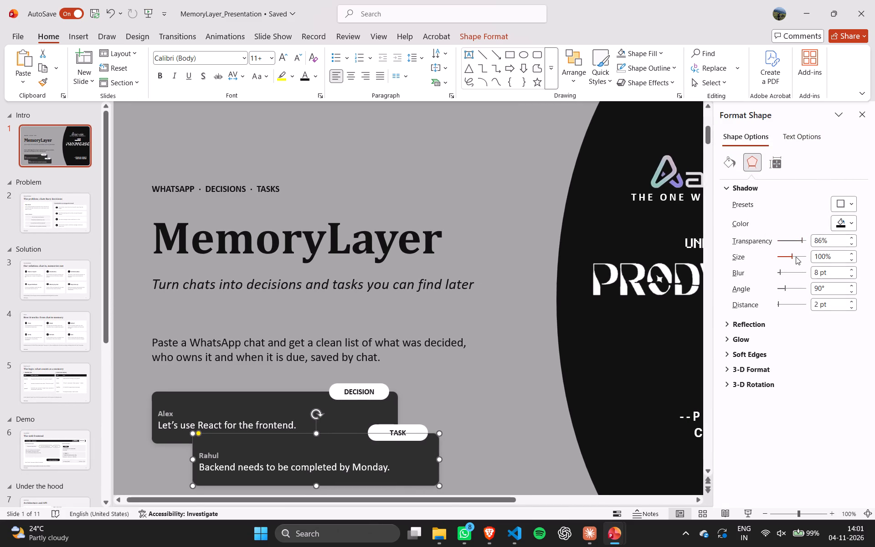
pyautogui.click(855, 222)
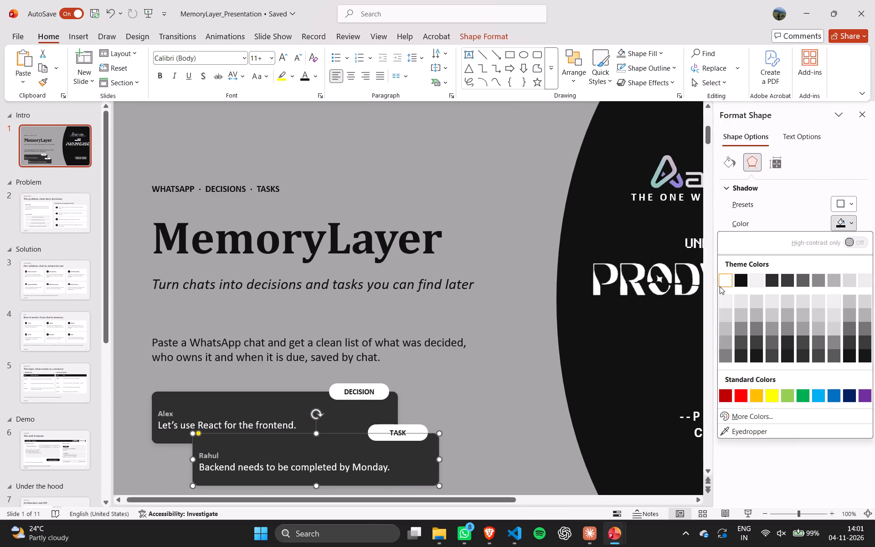
pyautogui.click(725, 339)
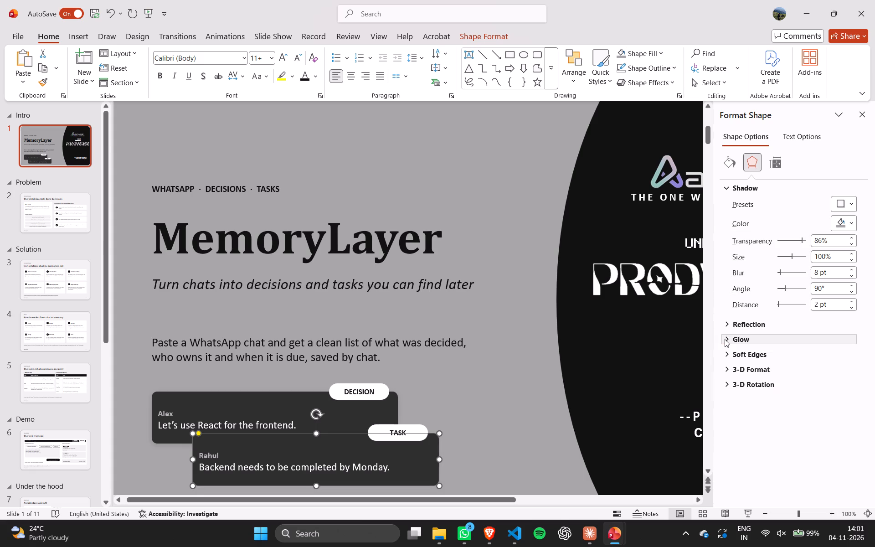
# Set the shadow of Rahul's message card to an angle of 100° and a distance of 17 pt.
pyautogui.click(796, 289)
pyautogui.click(803, 301)
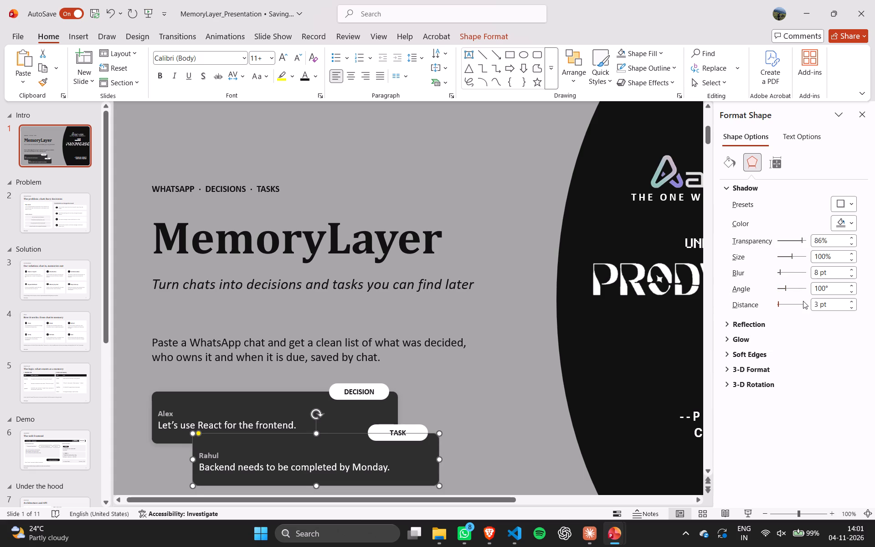
pyautogui.tripleClick(803, 301)
pyautogui.tripleClick(803, 301)
pyautogui.tripleClick(803, 301)
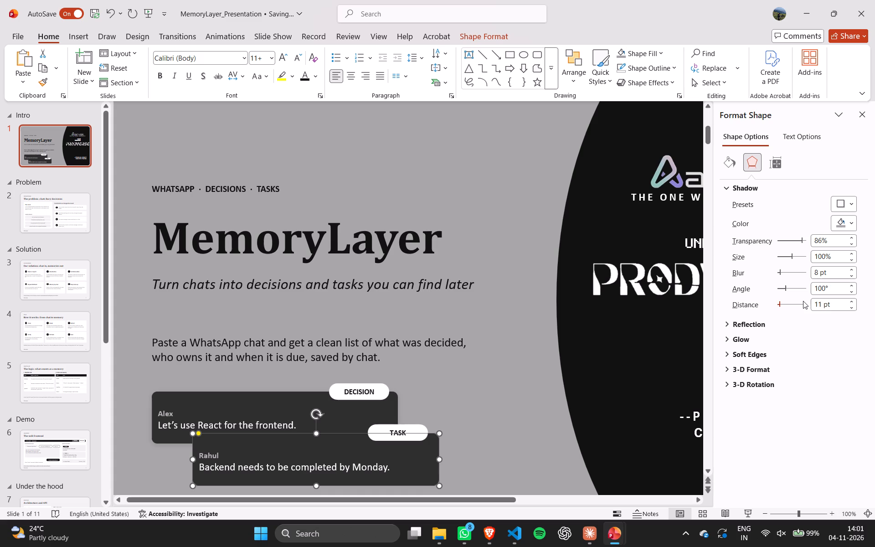
pyautogui.tripleClick(803, 301)
pyautogui.doubleClick(803, 301)
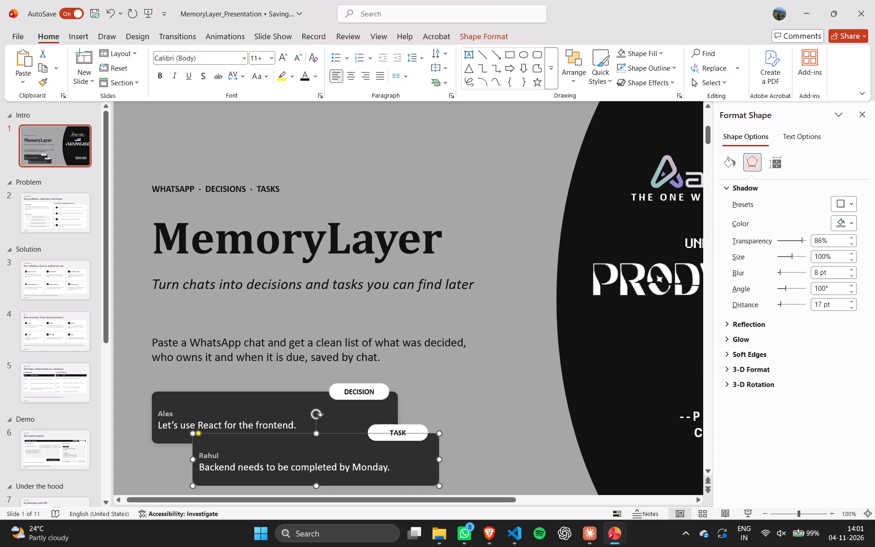
pyautogui.click(663, 405)
pyautogui.click(416, 463)
# Lower the shadow transparency of Rahul's message card to 25%.
pyautogui.moveTo(798, 240); pyautogui.dragTo(787, 242)
pyautogui.moveTo(787, 242); pyautogui.dragTo(722, 244)
pyautogui.moveTo(722, 244); pyautogui.dragTo(700, 245)
pyautogui.click(779, 238)
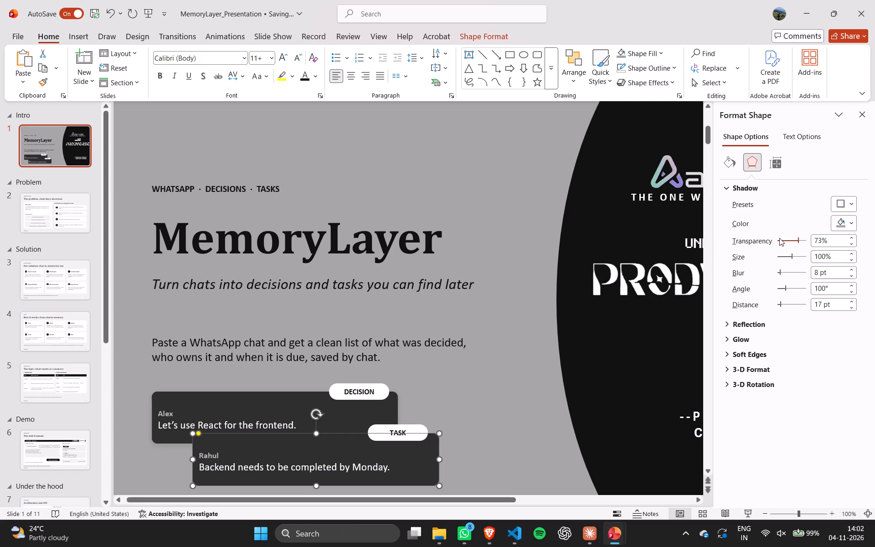
pyautogui.click(779, 238)
pyautogui.click(484, 402)
pyautogui.click(420, 465)
# Change the shadow colour of Rahul's message card to the lightest grey shade of white.
pyautogui.click(846, 226)
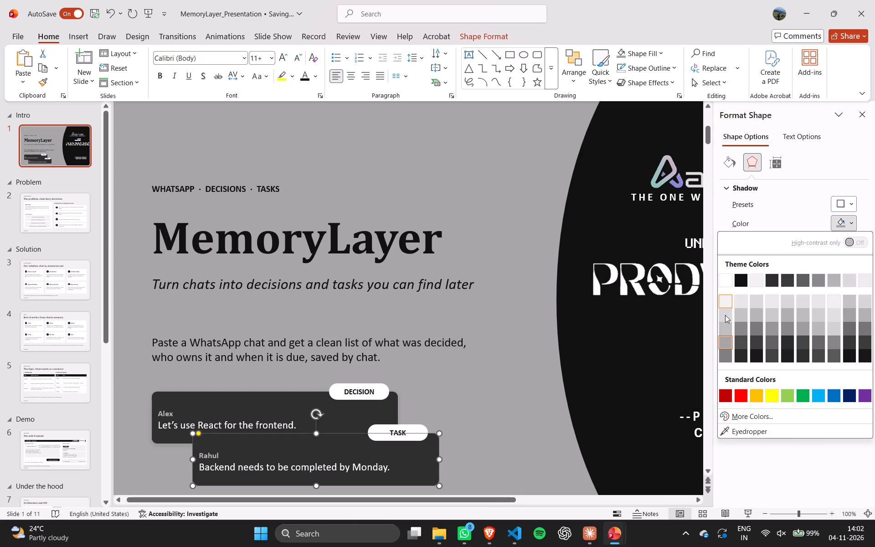
pyautogui.click(728, 302)
pyautogui.click(717, 318)
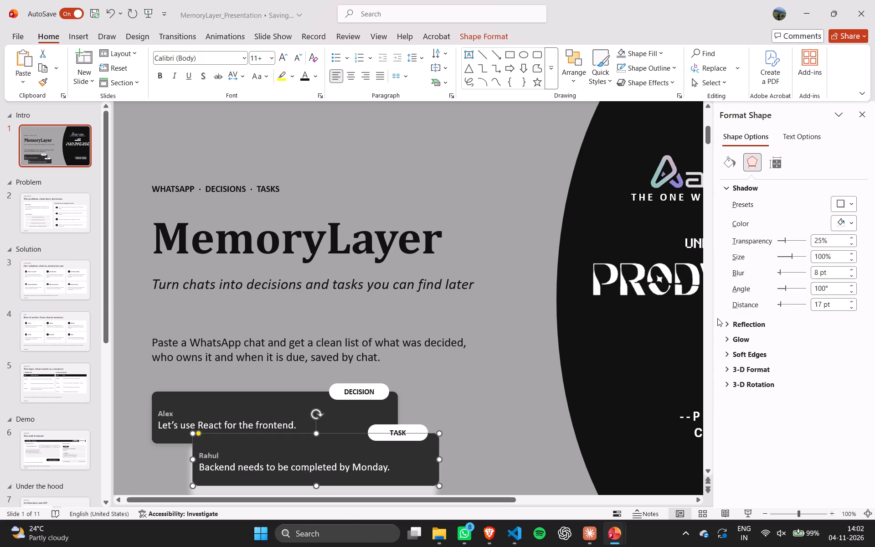
pyautogui.click(686, 329)
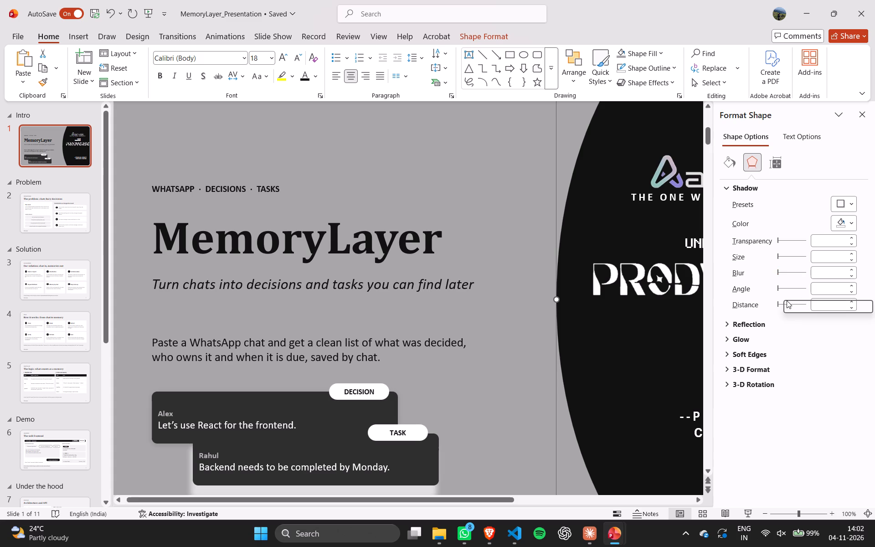
pyautogui.click(430, 465)
# Set the shadow of Rahul's message card to an angle of 247° and a size of 76%.
pyautogui.moveTo(785, 288); pyautogui.dragTo(767, 289)
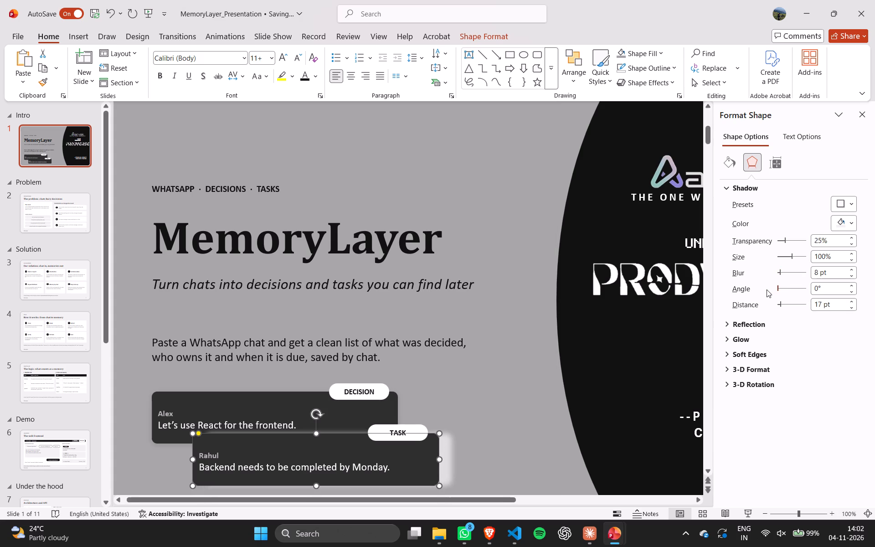
pyautogui.moveTo(767, 289); pyautogui.dragTo(794, 293)
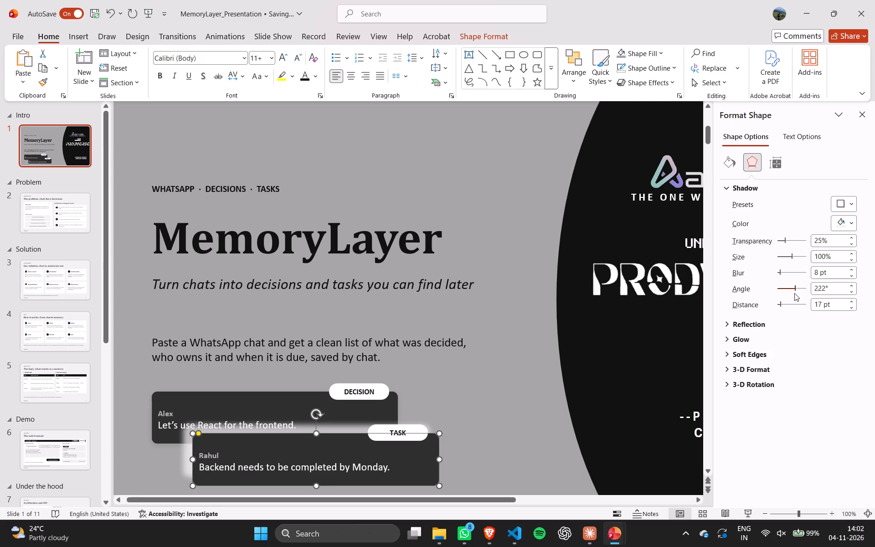
pyautogui.moveTo(794, 293); pyautogui.dragTo(794, 293)
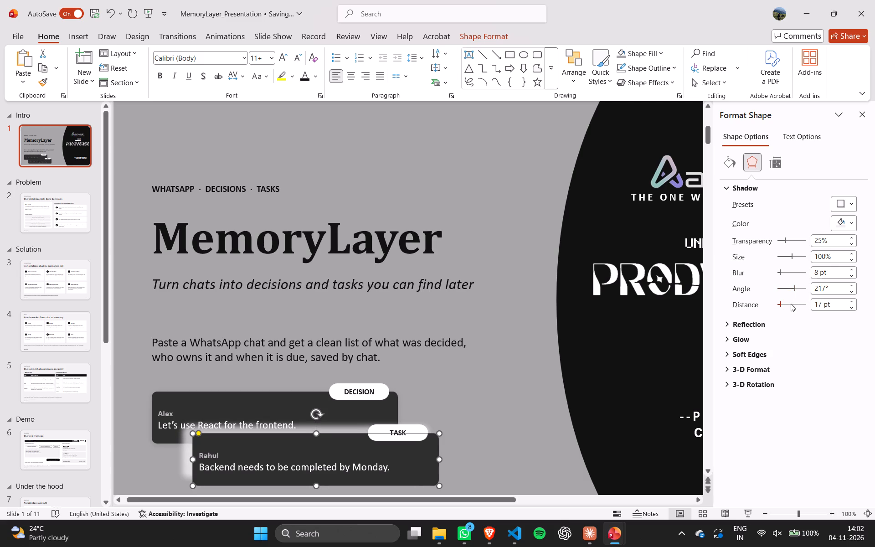
pyautogui.doubleClick(785, 256)
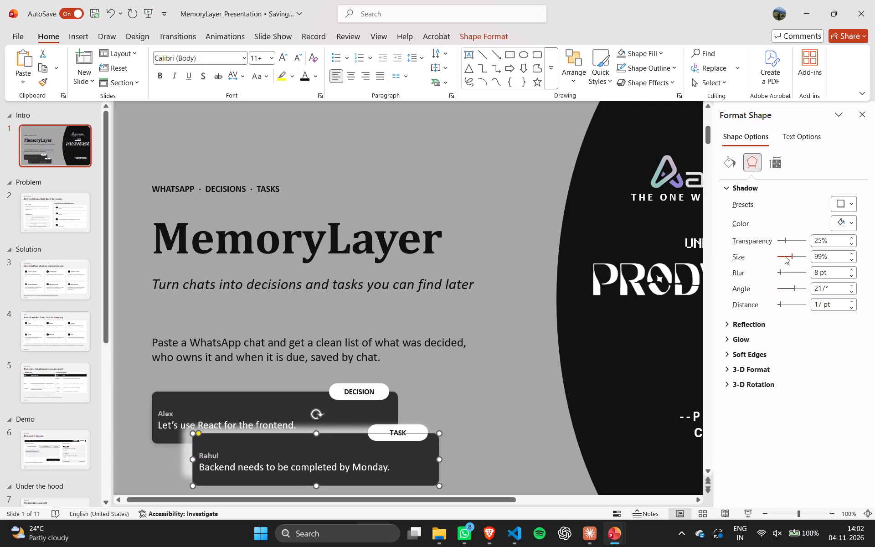
pyautogui.click(785, 256)
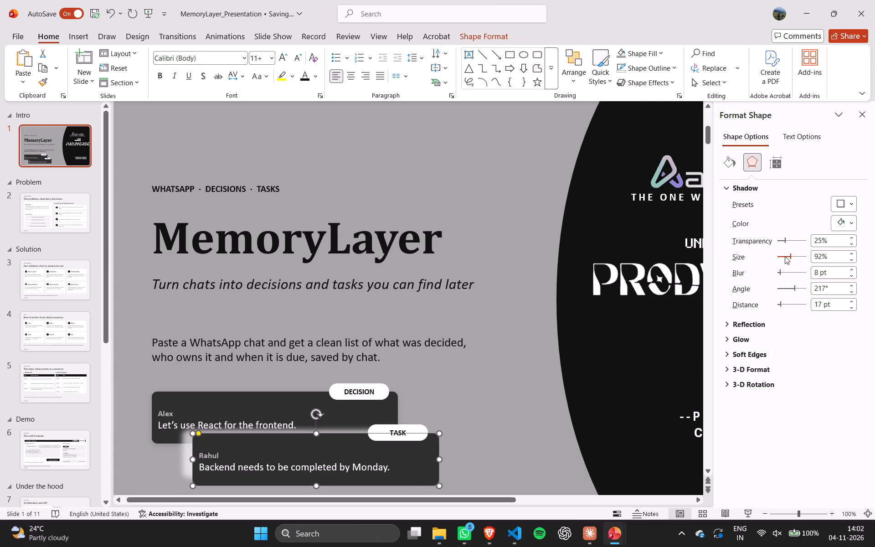
pyautogui.click(785, 256)
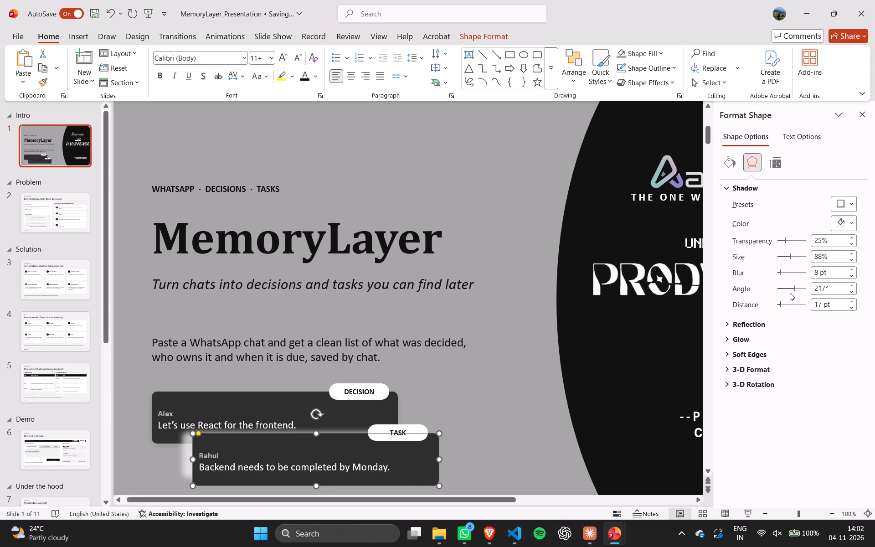
pyautogui.click(793, 289)
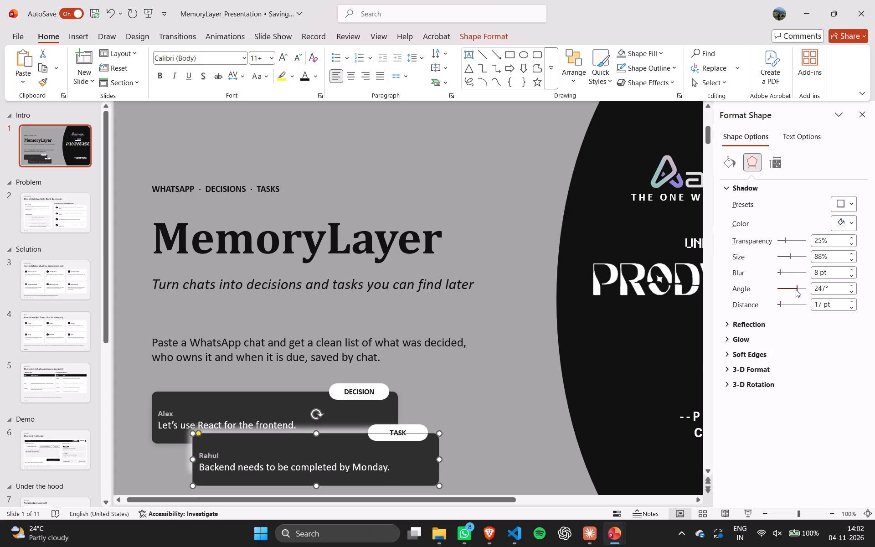
pyautogui.click(780, 256)
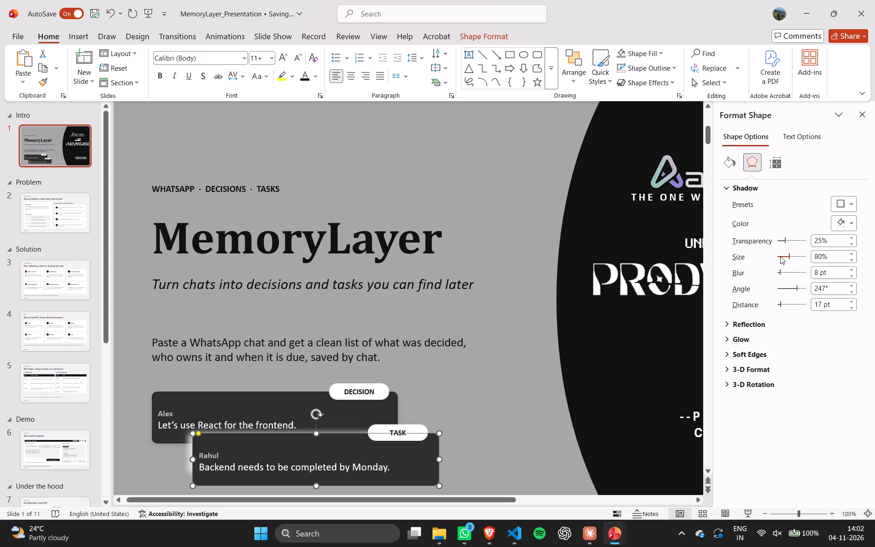
pyautogui.click(780, 256)
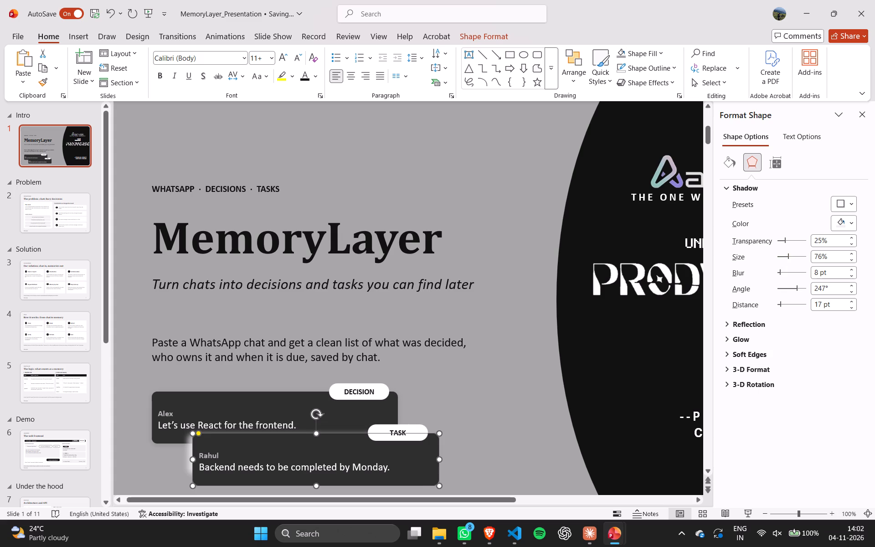
pyautogui.click(663, 428)
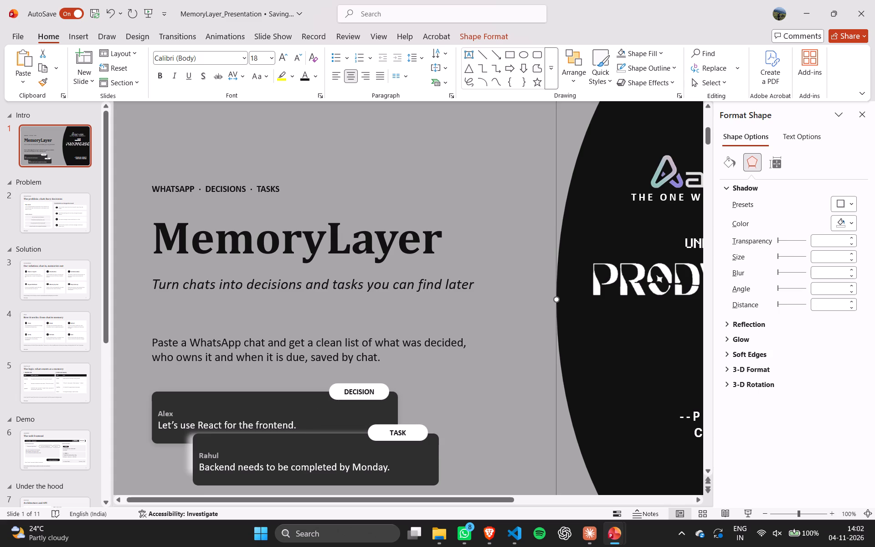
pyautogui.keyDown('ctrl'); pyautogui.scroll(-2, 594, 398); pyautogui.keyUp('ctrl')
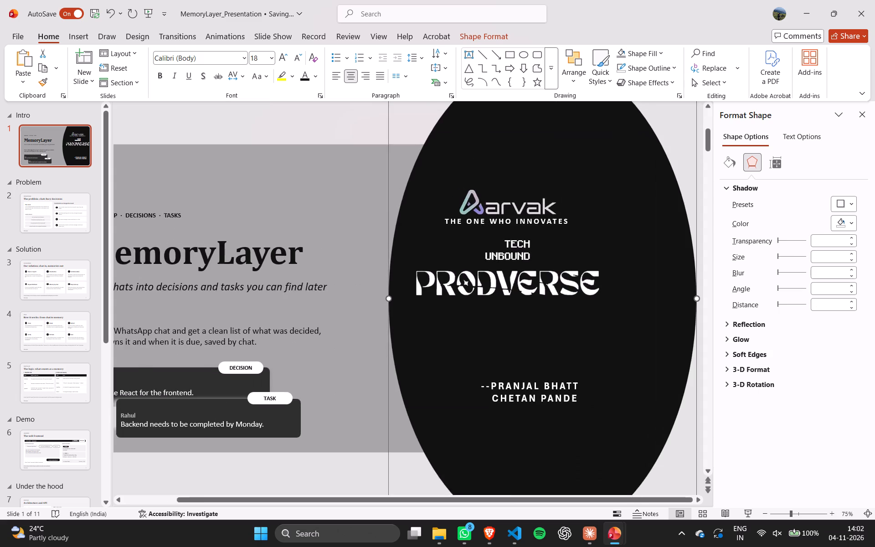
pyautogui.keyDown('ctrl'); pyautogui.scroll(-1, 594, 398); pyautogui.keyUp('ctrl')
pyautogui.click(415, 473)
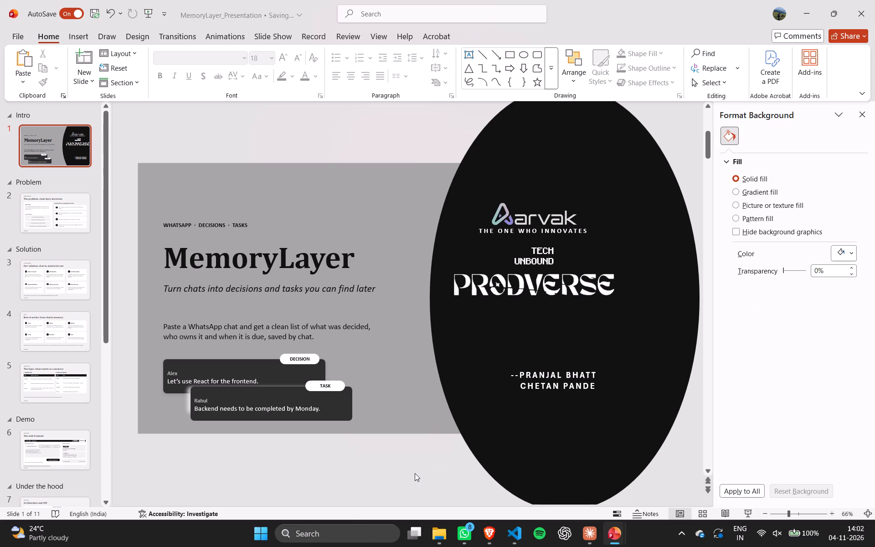
# Copy the two-phone chat mockup picture from slide 2 of the separate MemoryLayer deck and paste it onto this deck's Problem slide.
pyautogui.click(64, 197)
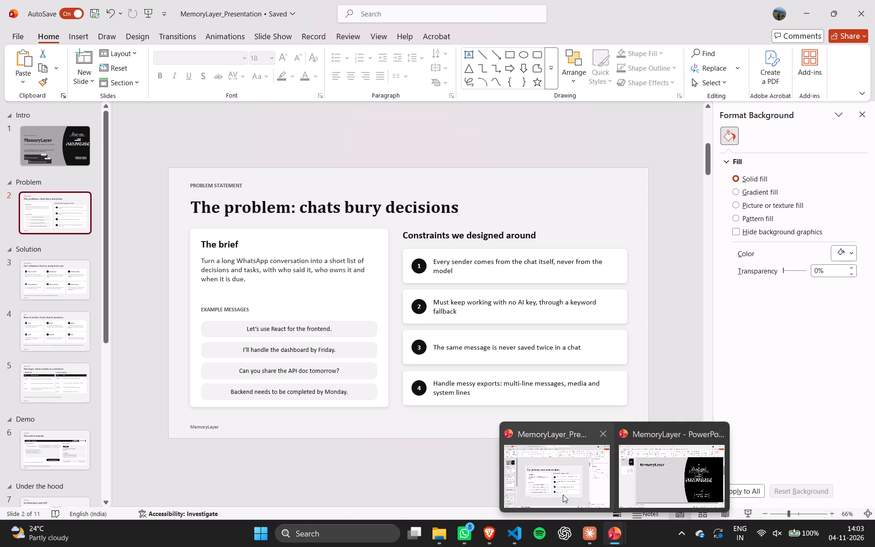
pyautogui.click(563, 495)
pyautogui.click(657, 505)
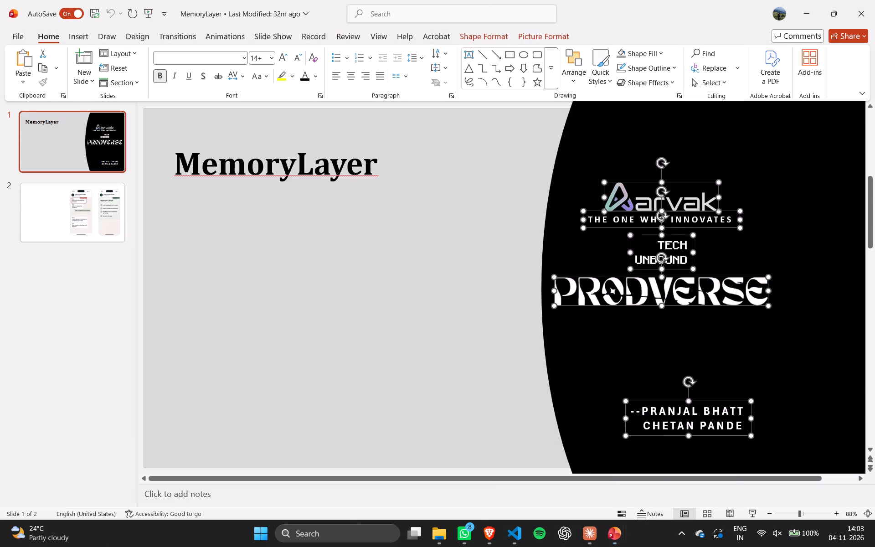
pyautogui.scroll(-3, 630, 335)
pyautogui.click(575, 143)
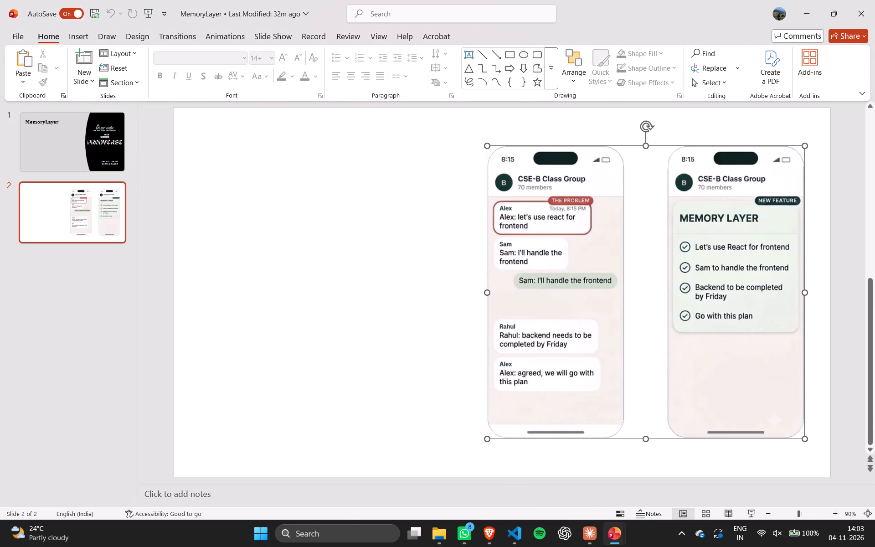
pyautogui.hotkey('ctrl', 'c')
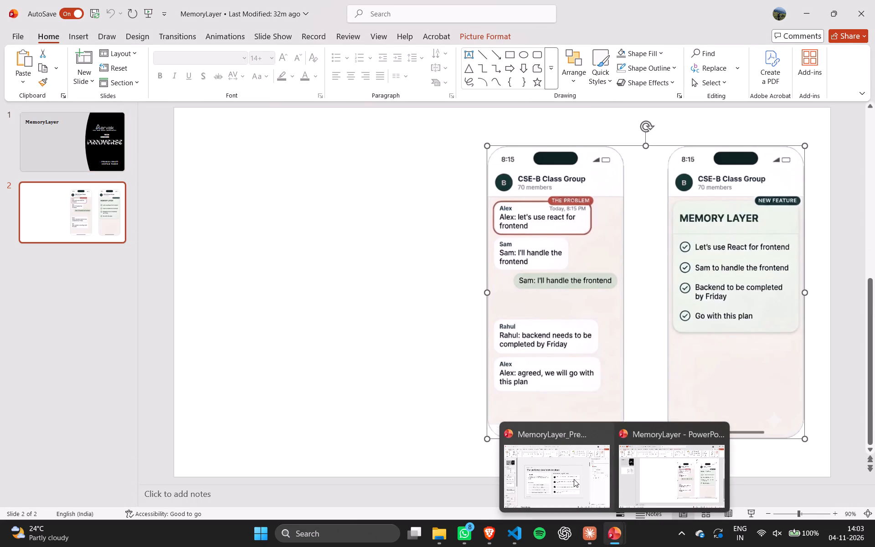
pyautogui.click(574, 479)
pyautogui.click(367, 473)
pyautogui.hotkey('ctrl', 'v')
pyautogui.hotkey('ctrl', 'v')
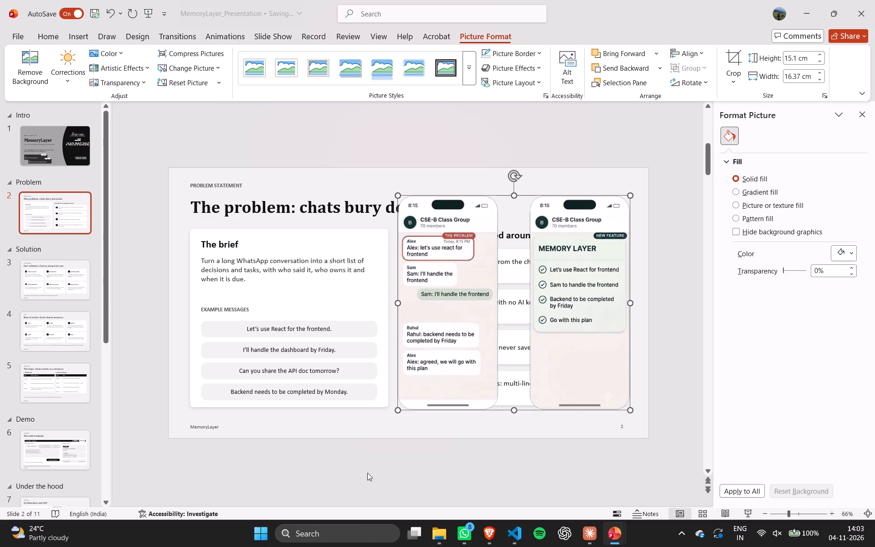
# Delete the duplicate copy of the pasted phone mockup picture from the Problem slide.
pyautogui.moveTo(448, 322); pyautogui.dragTo(439, 408)
pyautogui.press('Delete')
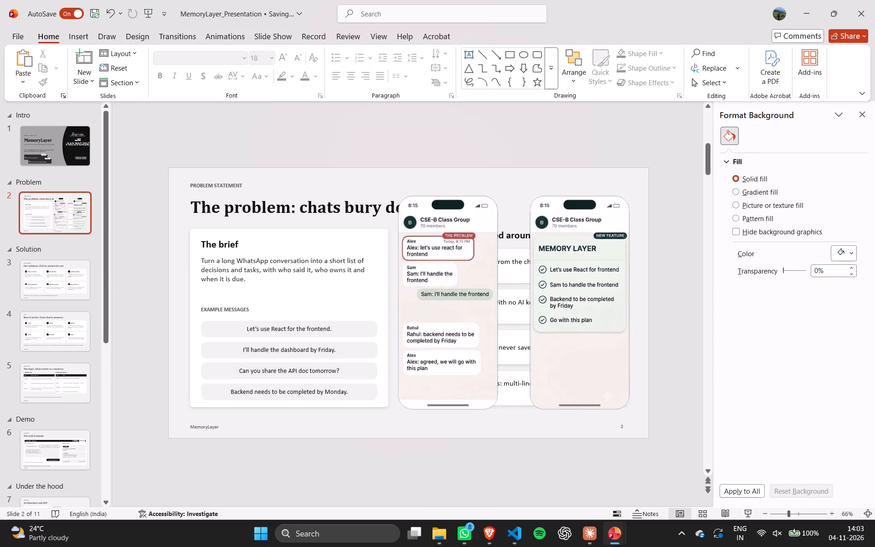
# Move the phone mockup picture down to the Problem slide's bottom edge, clear of the four constraint cards.
pyautogui.moveTo(468, 330); pyautogui.dragTo(466, 426)
pyautogui.moveTo(463, 345); pyautogui.dragTo(478, 455)
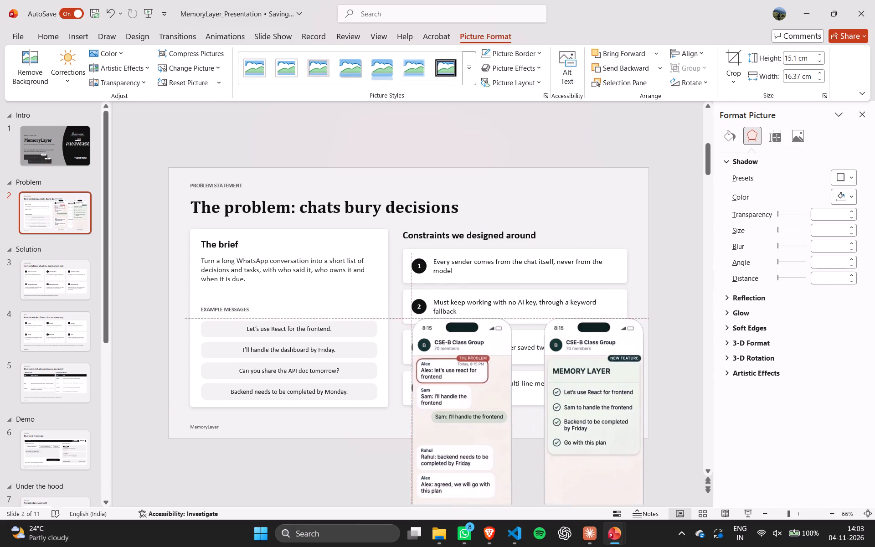
pyautogui.moveTo(478, 455); pyautogui.dragTo(468, 472)
pyautogui.keyDown('ctrl'); pyautogui.scroll(-2, 480, 315); pyautogui.keyUp('ctrl')
pyautogui.moveTo(456, 337); pyautogui.dragTo(455, 352)
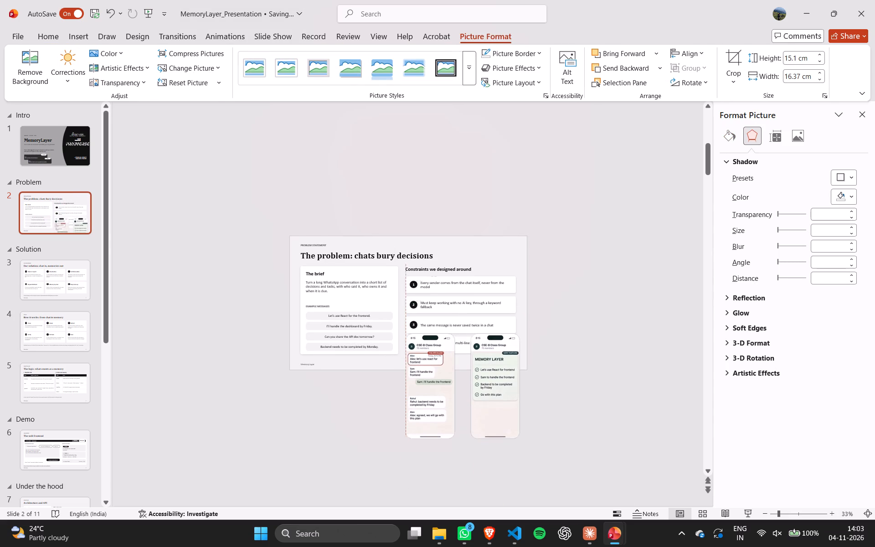
pyautogui.moveTo(455, 352); pyautogui.dragTo(458, 382)
pyautogui.keyDown('ctrl'); pyautogui.scroll(3, 458, 382); pyautogui.keyUp('ctrl')
pyautogui.keyDown('ctrl'); pyautogui.scroll(-1, 458, 382); pyautogui.keyUp('ctrl')
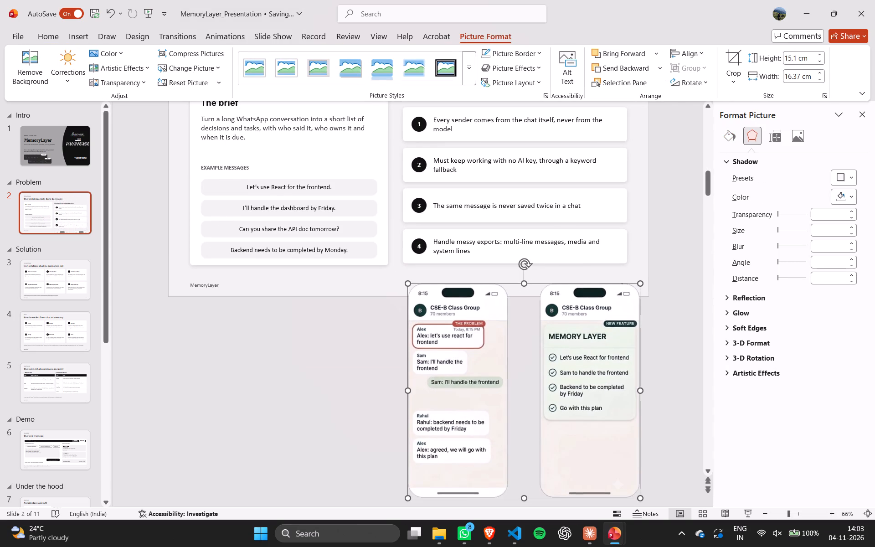
pyautogui.scroll(1, 474, 270)
pyautogui.scroll(-1, 474, 270)
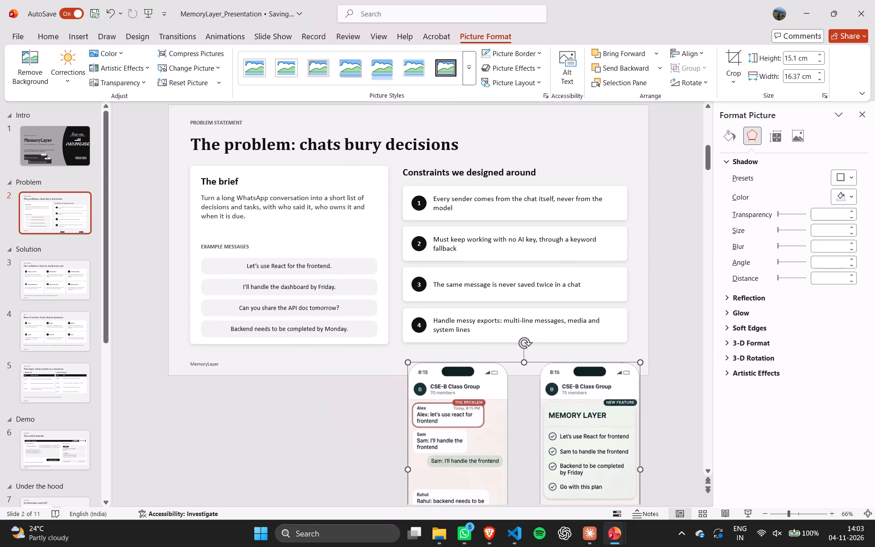
pyautogui.scroll(-2, 474, 270)
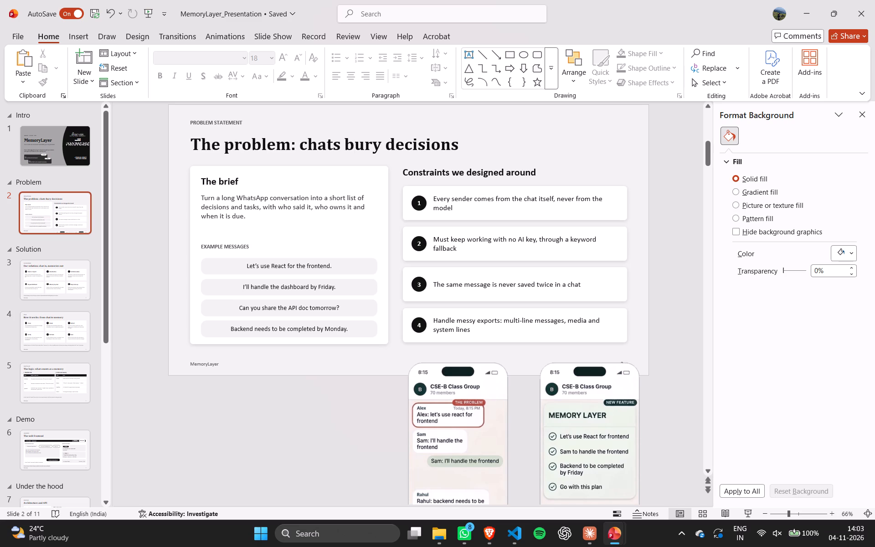
# Delete the "Constraints we designed around" heading together with its four numbered constraint cards, including their texts and number circles.
pyautogui.click(496, 175)
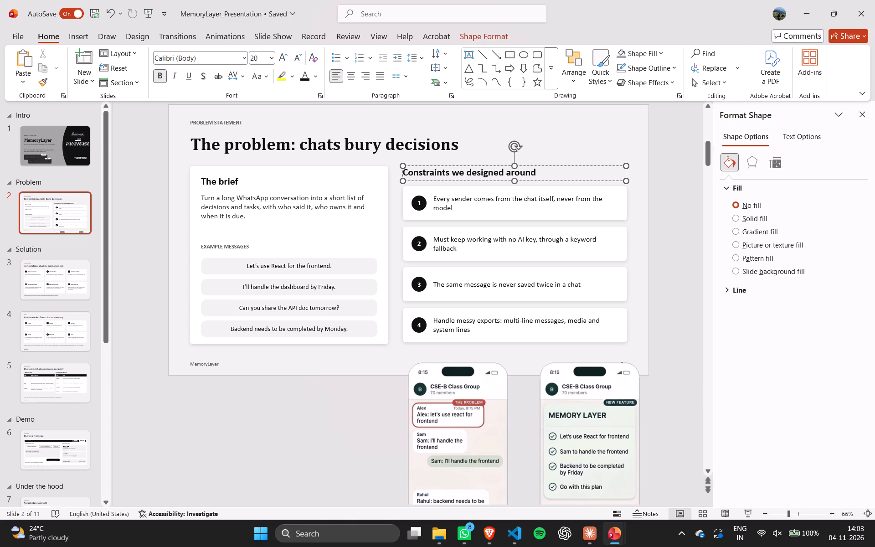
pyautogui.click(531, 181)
pyautogui.keyDown('ctrl'); pyautogui.click(530, 196); pyautogui.keyUp('ctrl')
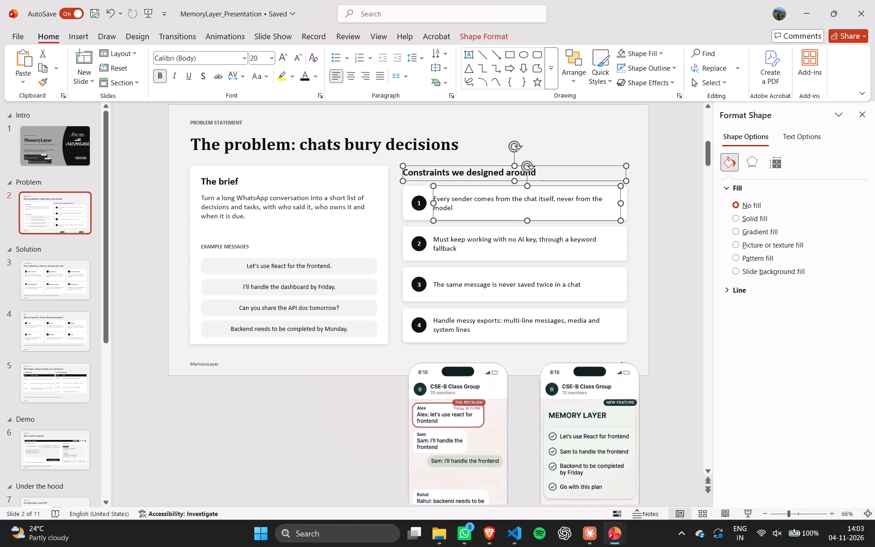
pyautogui.keyDown('ctrl'); pyautogui.click(421, 205); pyautogui.keyUp('ctrl')
pyautogui.keyDown('ctrl'); pyautogui.click(425, 191); pyautogui.keyUp('ctrl')
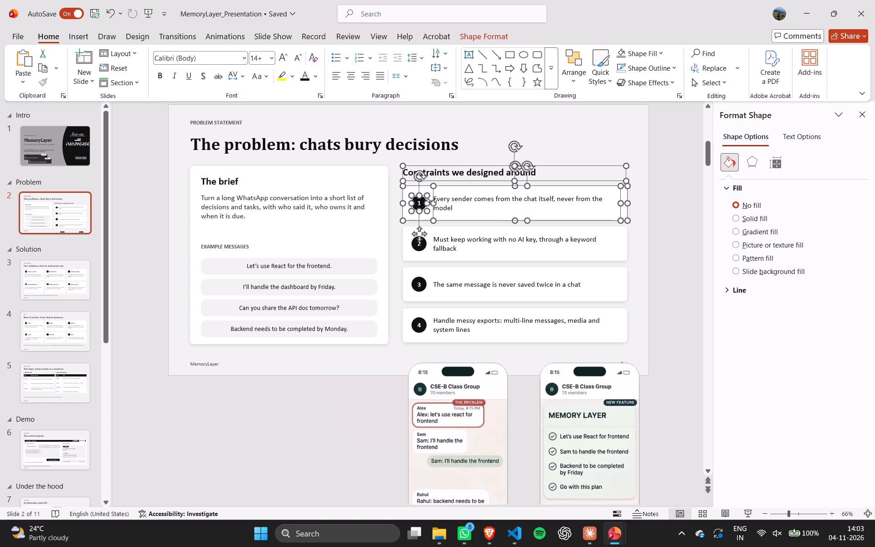
pyautogui.keyDown('ctrl'); pyautogui.click(411, 232); pyautogui.keyUp('ctrl')
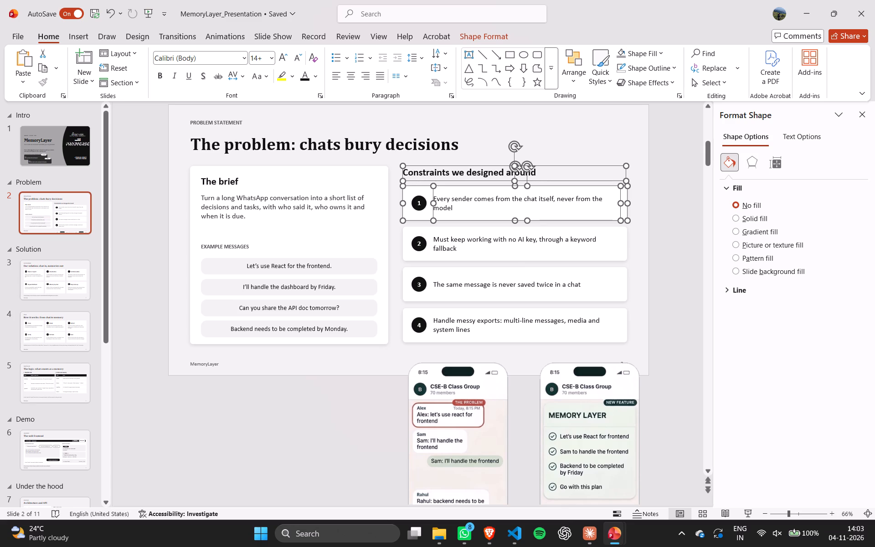
pyautogui.keyDown('ctrl'); pyautogui.click(409, 233); pyautogui.keyUp('ctrl')
pyautogui.keyDown('ctrl'); pyautogui.click(422, 203); pyautogui.keyUp('ctrl')
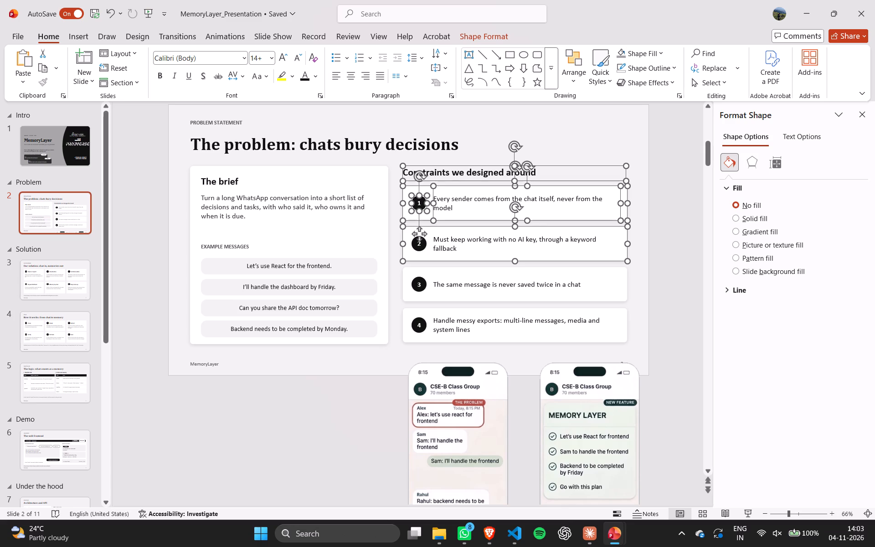
pyautogui.keyDown('ctrl'); pyautogui.click(425, 246); pyautogui.keyUp('ctrl')
pyautogui.keyDown('ctrl'); pyautogui.click(451, 246); pyautogui.keyUp('ctrl')
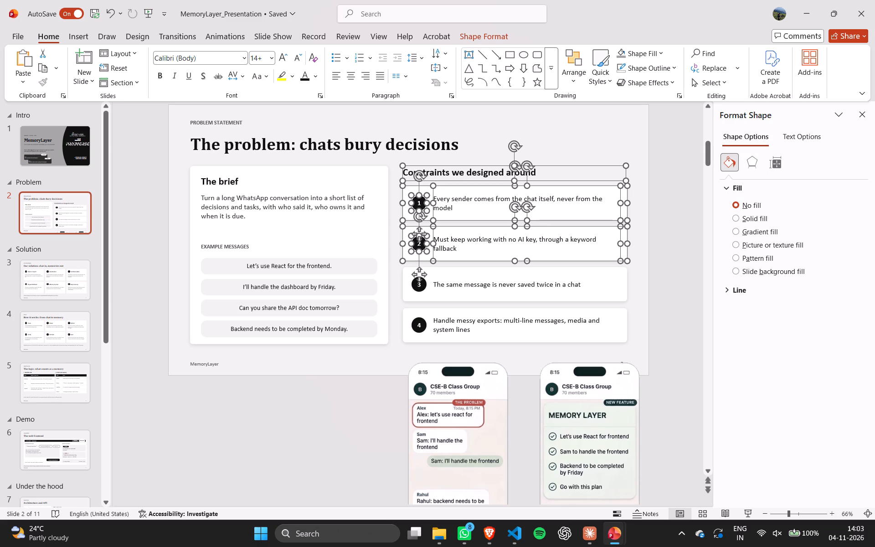
pyautogui.keyDown('ctrl'); pyautogui.click(446, 284); pyautogui.keyUp('ctrl')
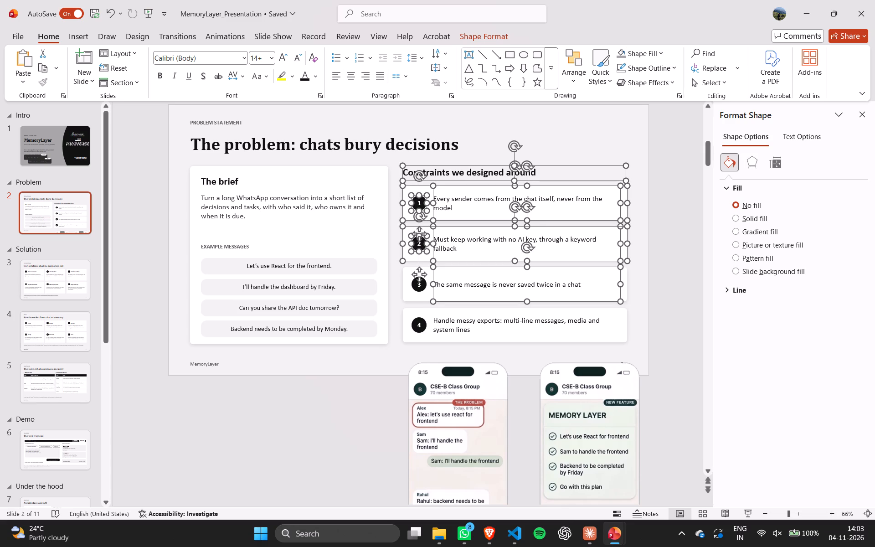
pyautogui.keyDown('ctrl'); pyautogui.click(432, 273); pyautogui.keyUp('ctrl')
pyautogui.keyDown('ctrl'); pyautogui.click(417, 289); pyautogui.keyUp('ctrl')
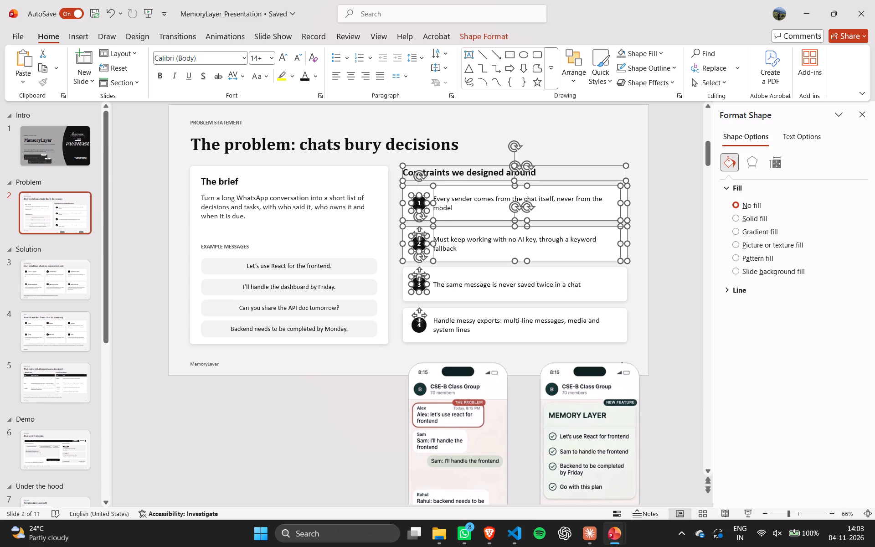
pyautogui.keyDown('ctrl'); pyautogui.click(409, 296); pyautogui.keyUp('ctrl')
pyautogui.keyDown('ctrl'); pyautogui.click(458, 285); pyautogui.keyUp('ctrl')
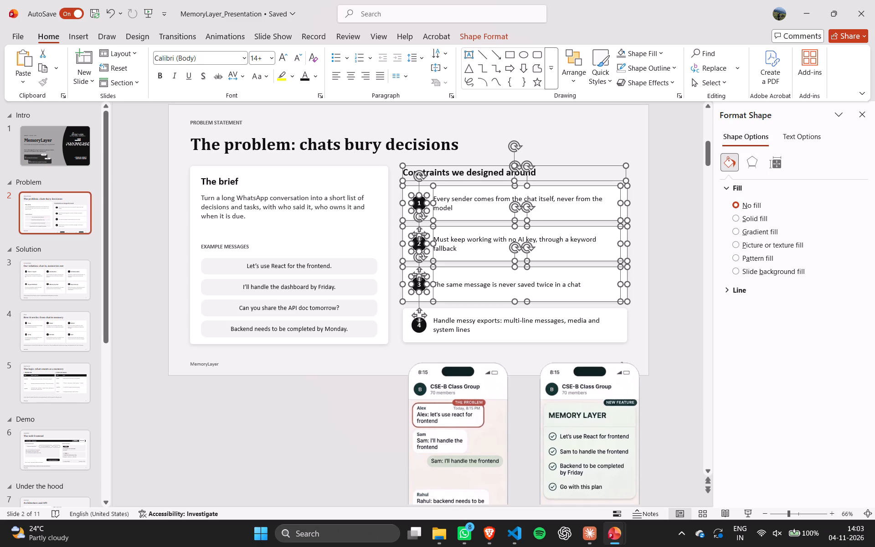
pyautogui.keyDown('ctrl'); pyautogui.click(449, 315); pyautogui.keyUp('ctrl')
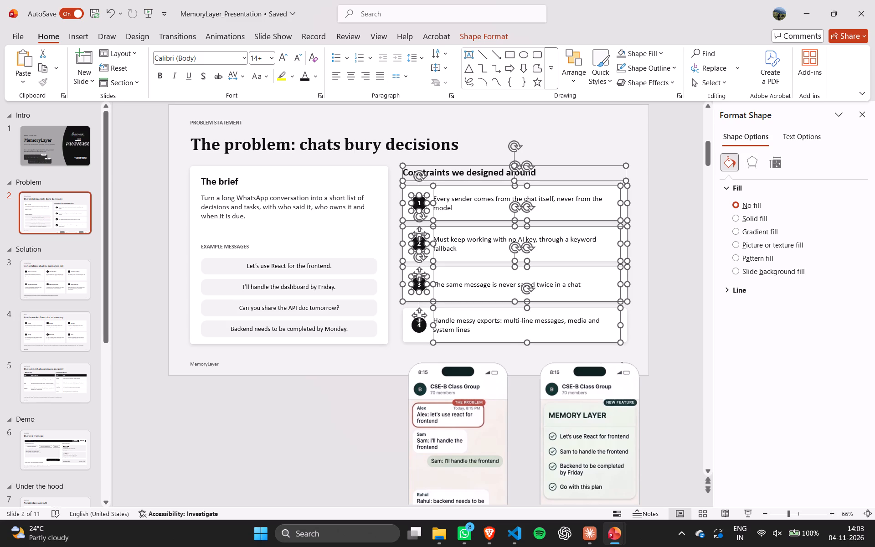
pyautogui.keyDown('ctrl'); pyautogui.click(430, 318); pyautogui.keyUp('ctrl')
pyautogui.keyDown('ctrl'); pyautogui.click(417, 325); pyautogui.keyUp('ctrl')
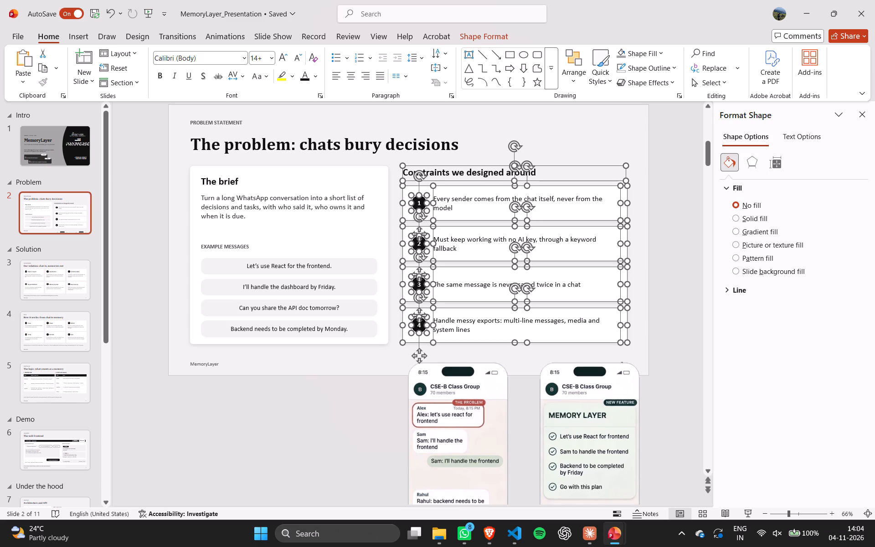
pyautogui.press('Delete')
# Place the two-phone chat mockup picture in the empty space beside The brief card, scaled down slightly to fit within the slide.
pyautogui.moveTo(464, 412); pyautogui.dragTo(463, 232)
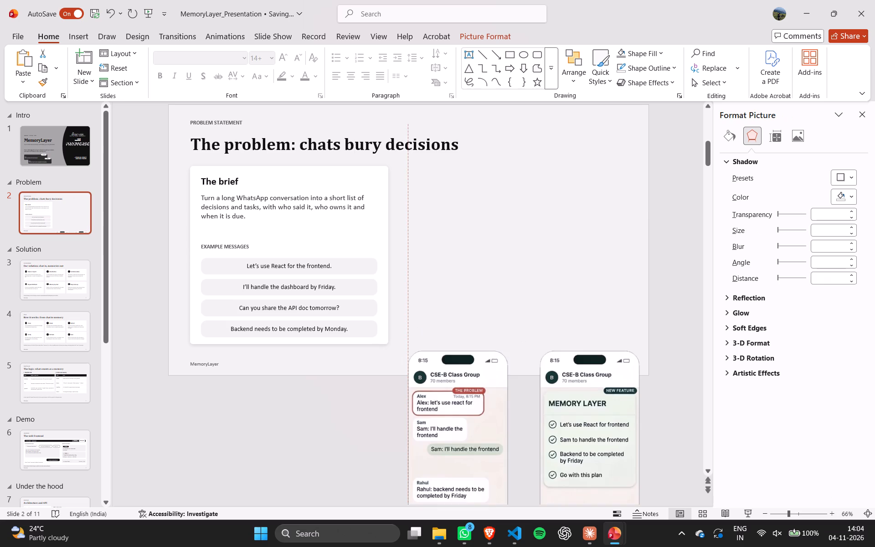
pyautogui.moveTo(463, 232); pyautogui.dragTo(458, 206)
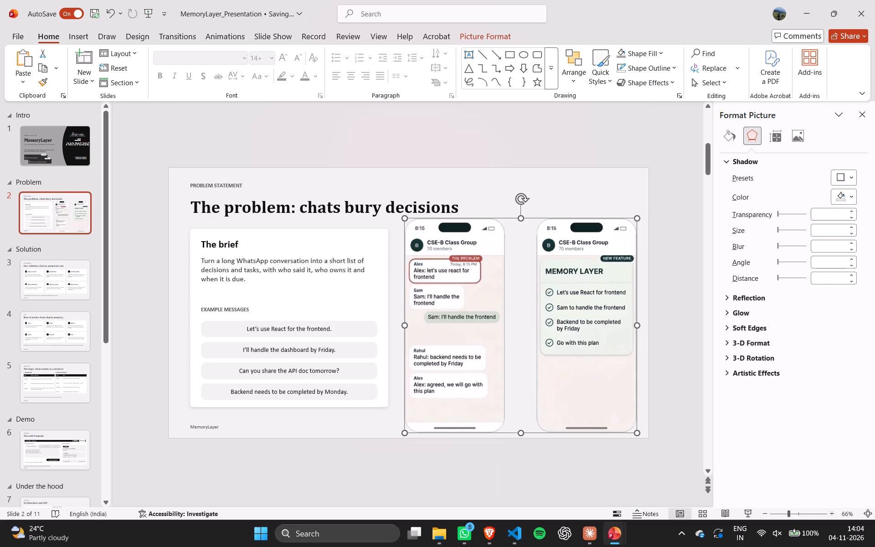
pyautogui.moveTo(639, 217); pyautogui.dragTo(616, 233)
pyautogui.moveTo(576, 305); pyautogui.dragTo(584, 293)
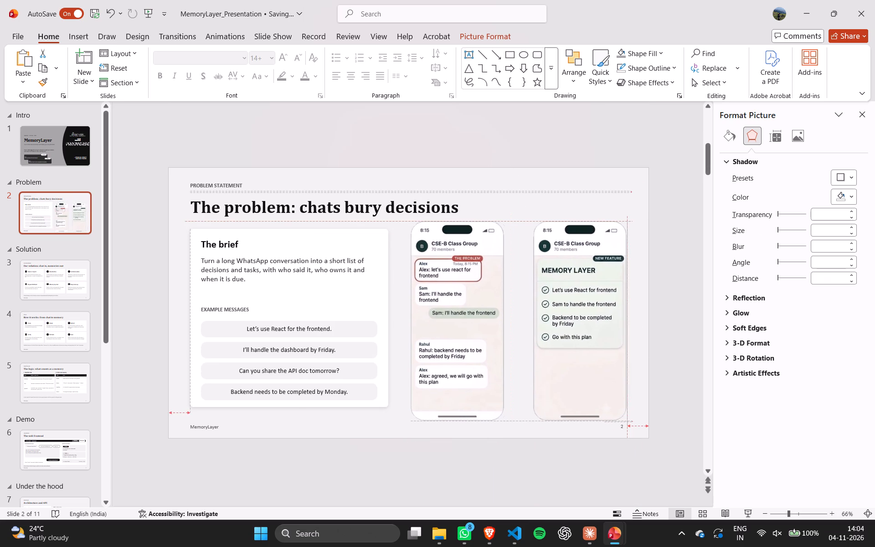
pyautogui.moveTo(584, 293); pyautogui.dragTo(584, 292)
pyautogui.click(666, 294)
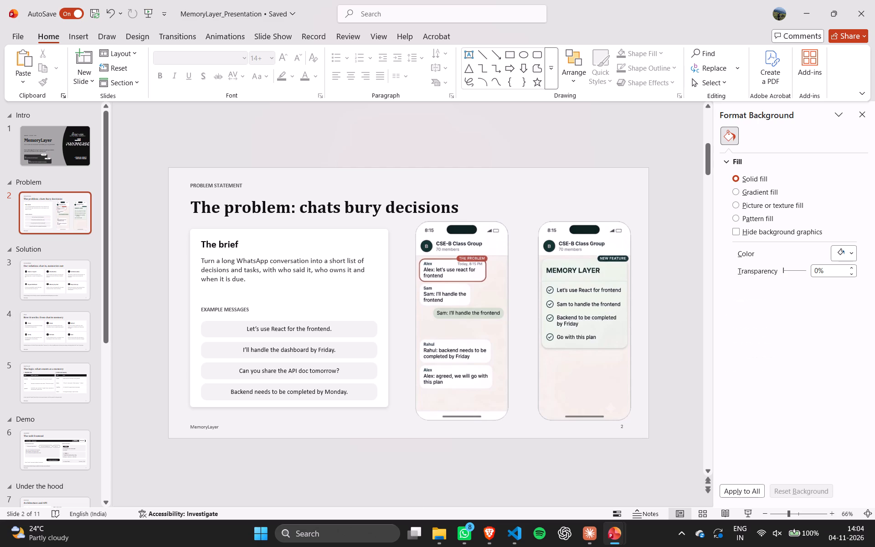
pyautogui.click(326, 480)
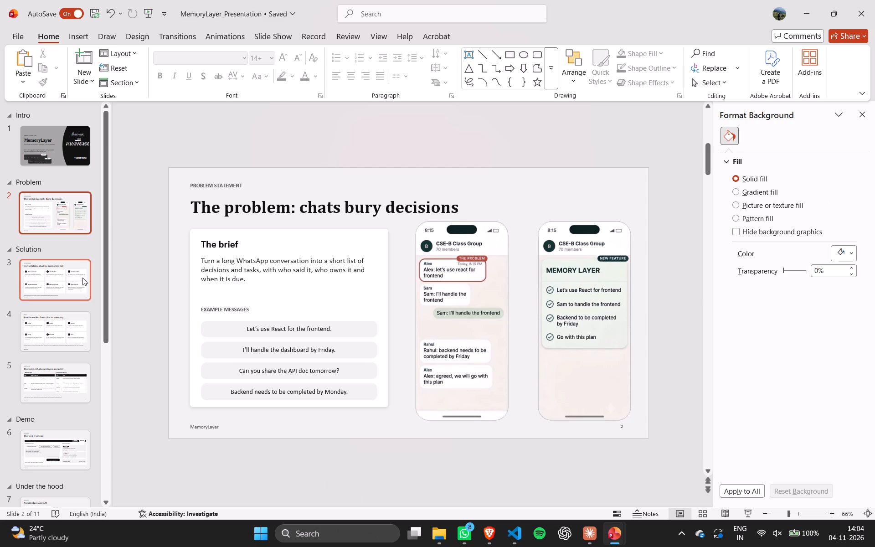
# Review slides 3 to 5, covering the solution overview, the pipeline and the extraction logic.
pyautogui.click(82, 278)
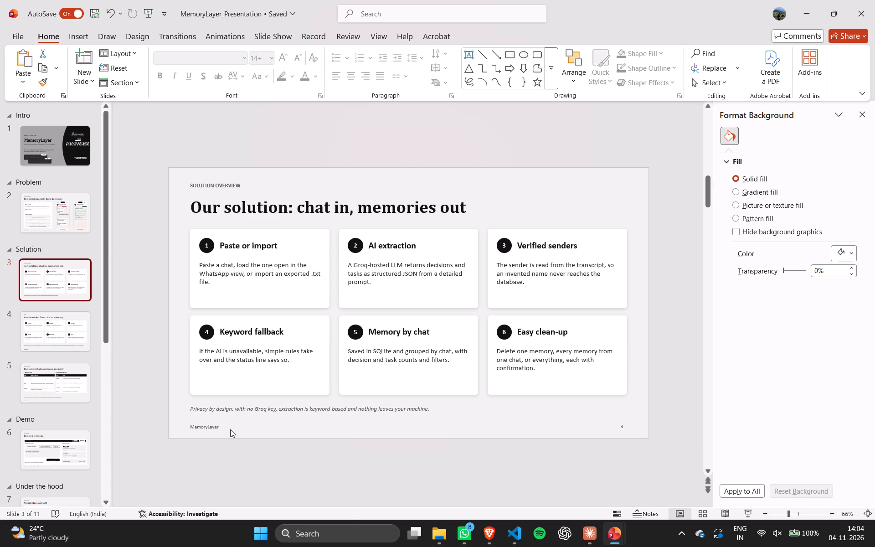
pyautogui.keyDown('ctrl'); pyautogui.scroll(3, 213, 411); pyautogui.keyUp('ctrl')
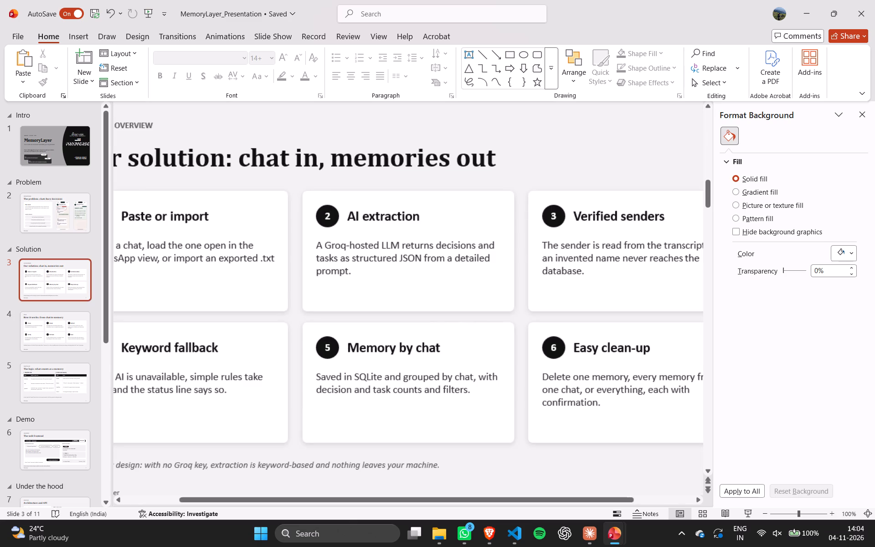
pyautogui.hscroll(1, 281, 458)
pyautogui.scroll(-2, 344, 480)
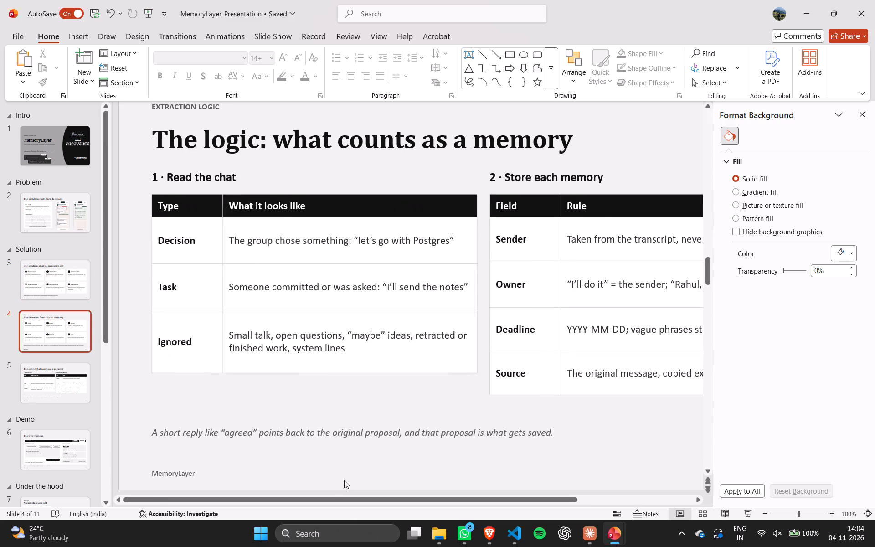
pyautogui.scroll(1, 360, 465)
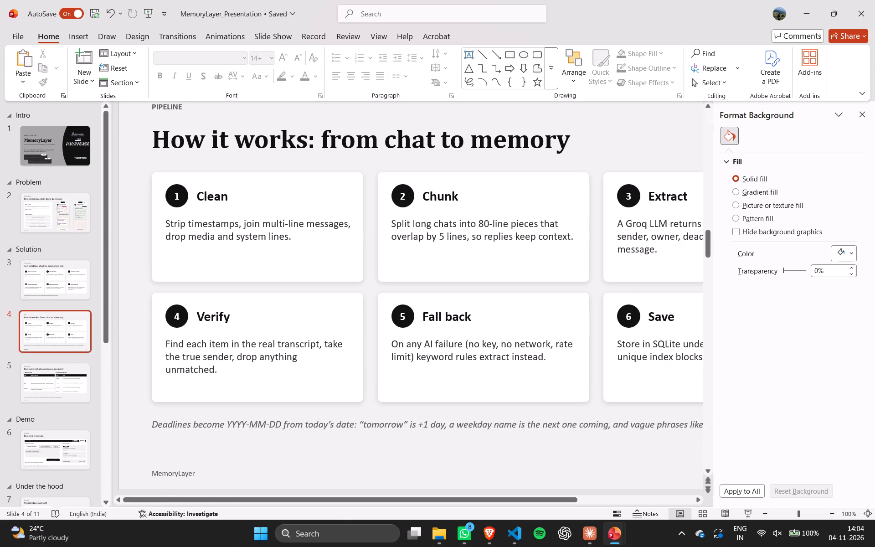
pyautogui.scroll(2, 360, 465)
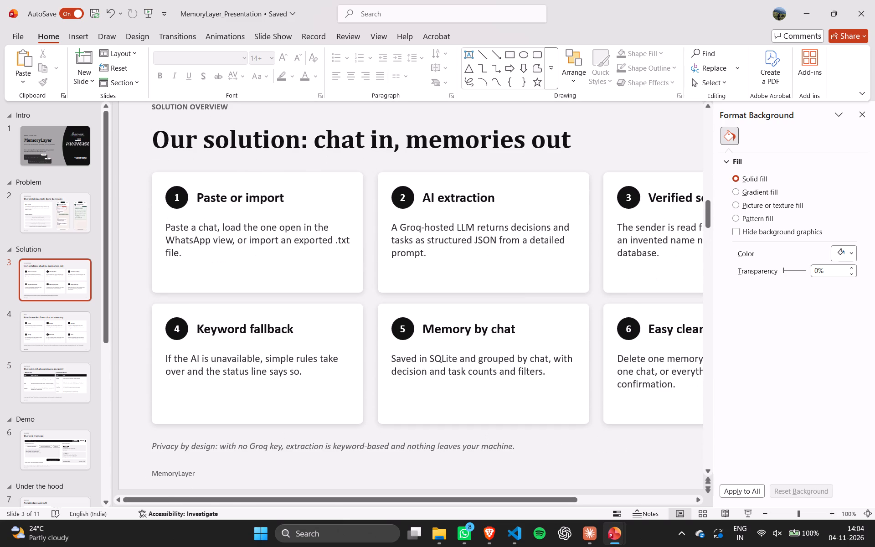
pyautogui.keyDown('ctrl'); pyautogui.scroll(-2, 408, 427); pyautogui.keyUp('ctrl')
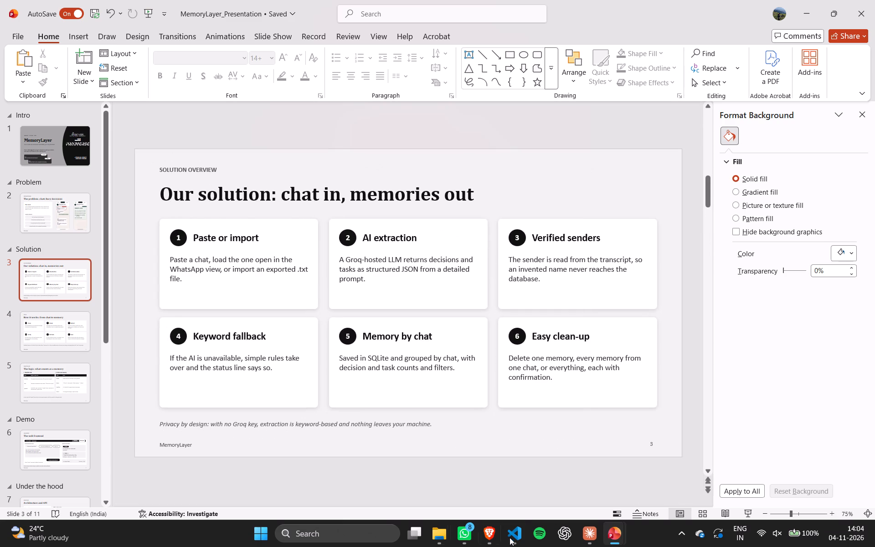
# Switch to the browser, reload the memorylayer GitHub repository page and read its README through the Known limits section.
pyautogui.click(493, 456)
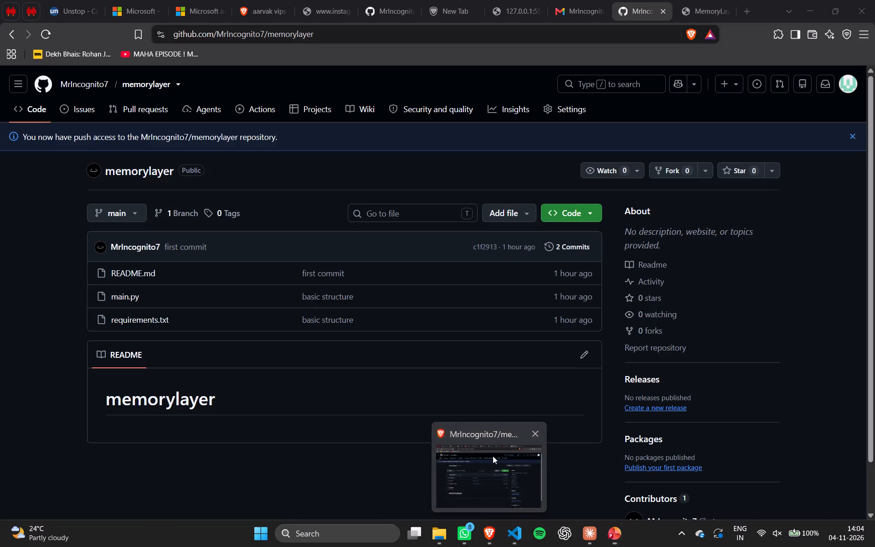
pyautogui.click(46, 39)
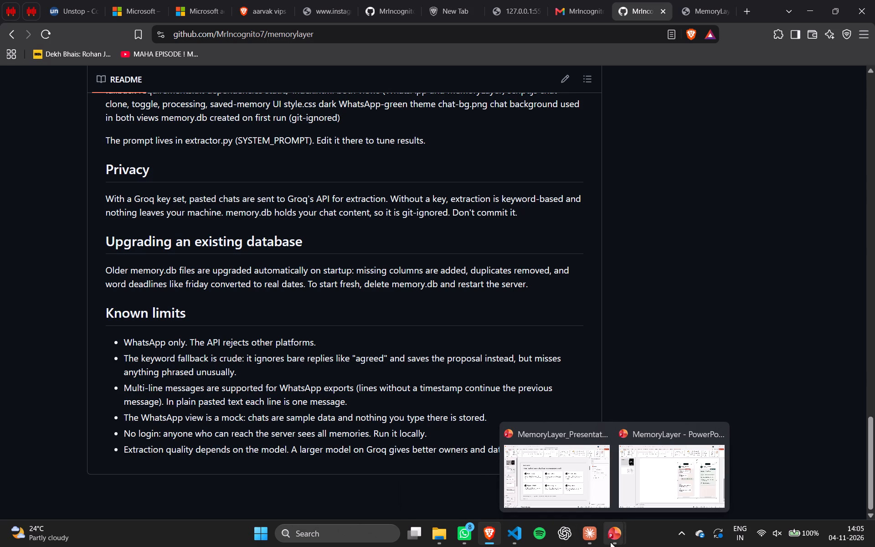
# Return to MemoryLayer_Presentation and compare the solution overview and pipeline slides, continuing to the extraction logic slide.
pyautogui.click(571, 471)
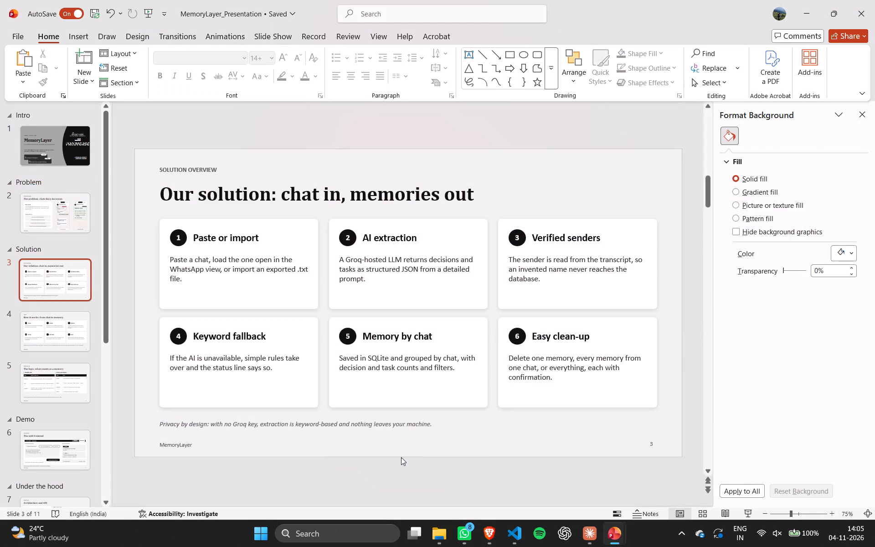
pyautogui.click(58, 334)
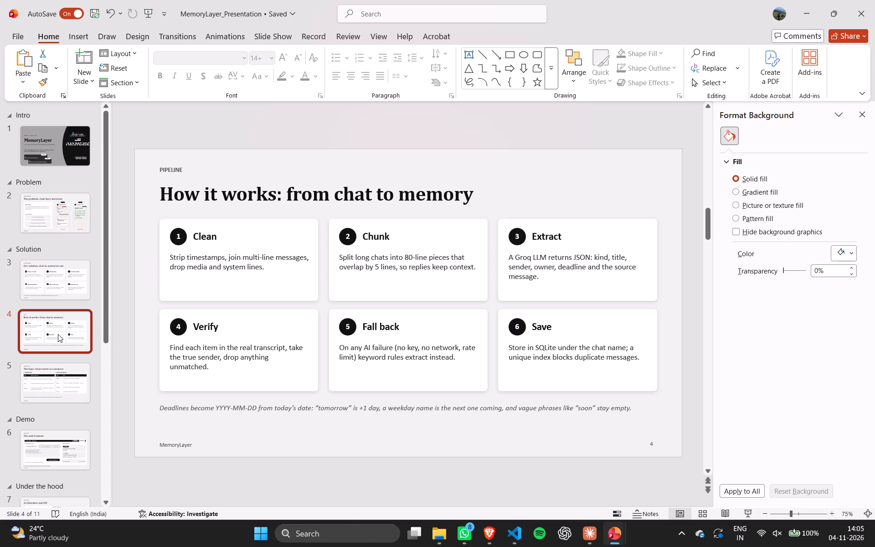
pyautogui.click(58, 290)
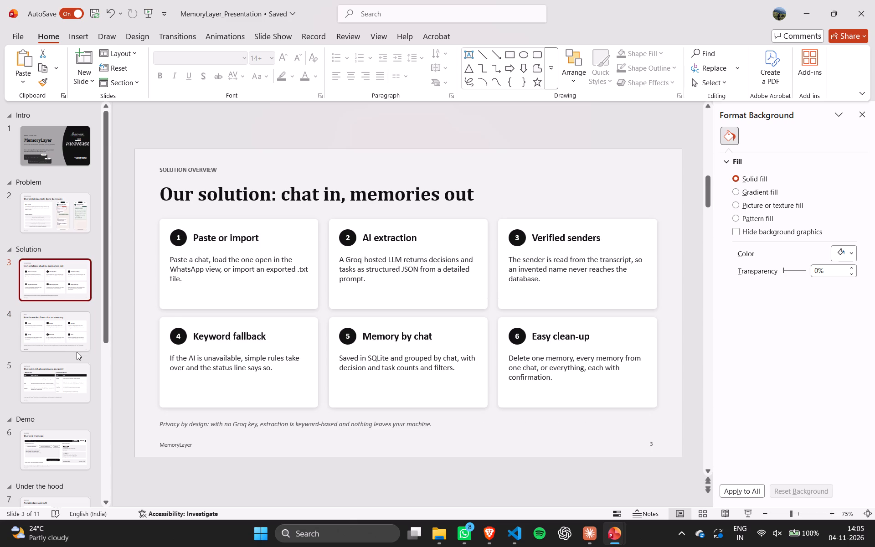
pyautogui.click(79, 339)
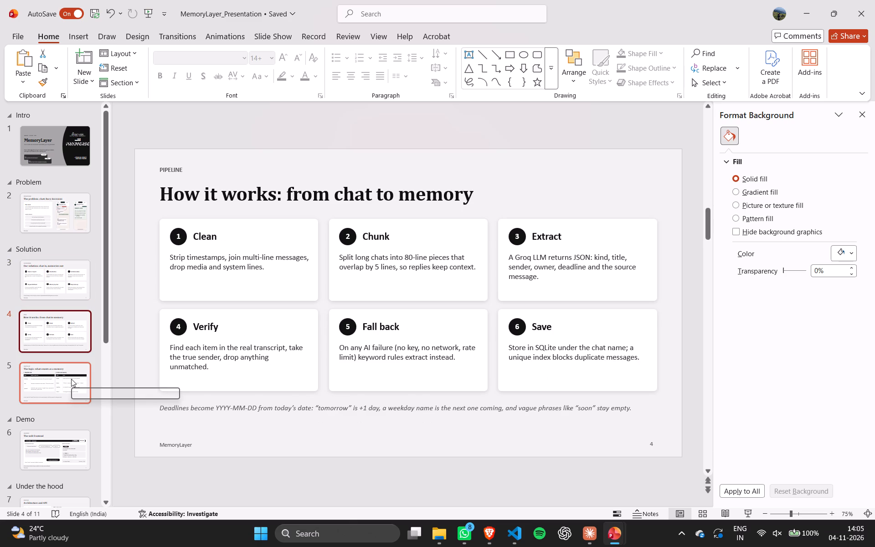
pyautogui.click(71, 288)
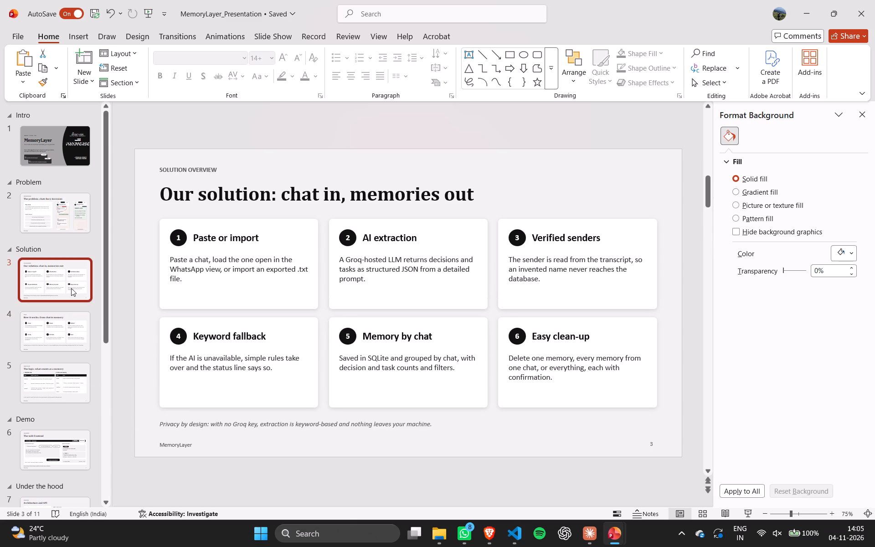
pyautogui.click(64, 331)
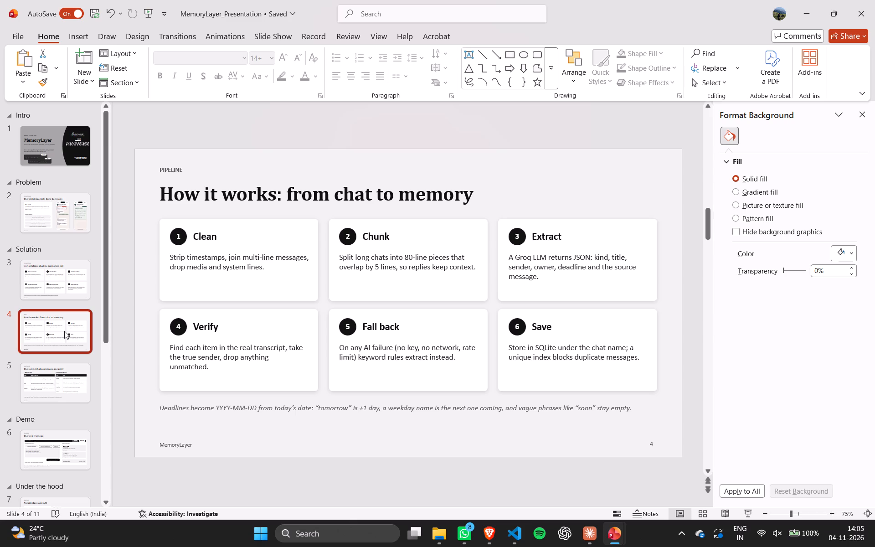
pyautogui.click(54, 395)
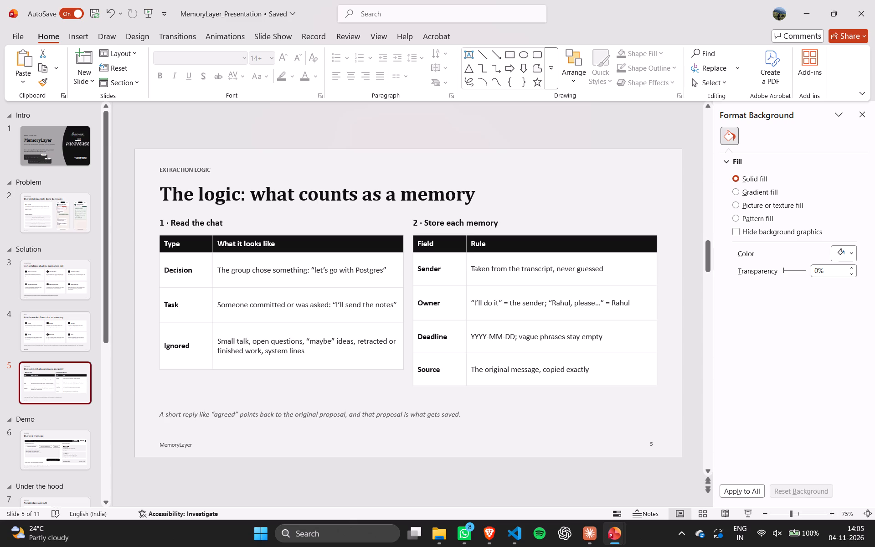
# Examine the web frontend slide and skim the rest of the deck, ending back on slide 6.
pyautogui.click(62, 454)
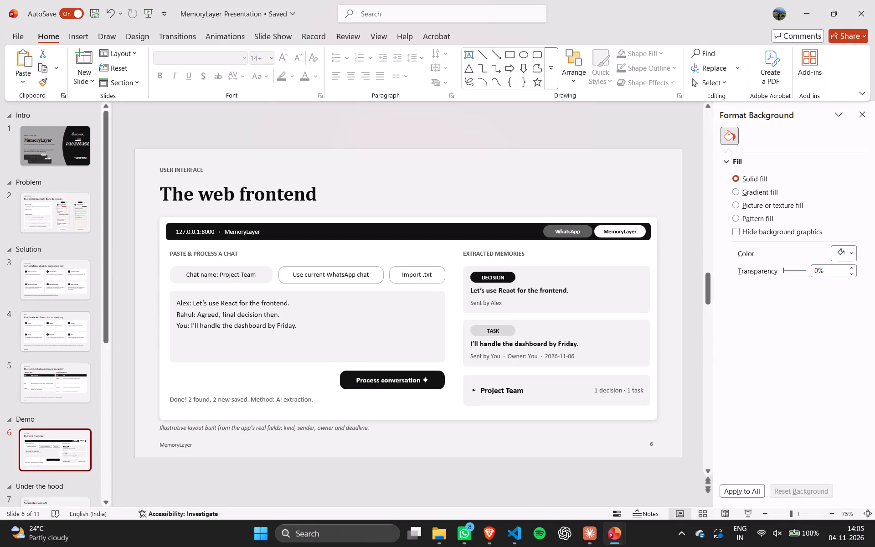
pyautogui.scroll(-1, 530, 497)
pyautogui.scroll(1, 530, 497)
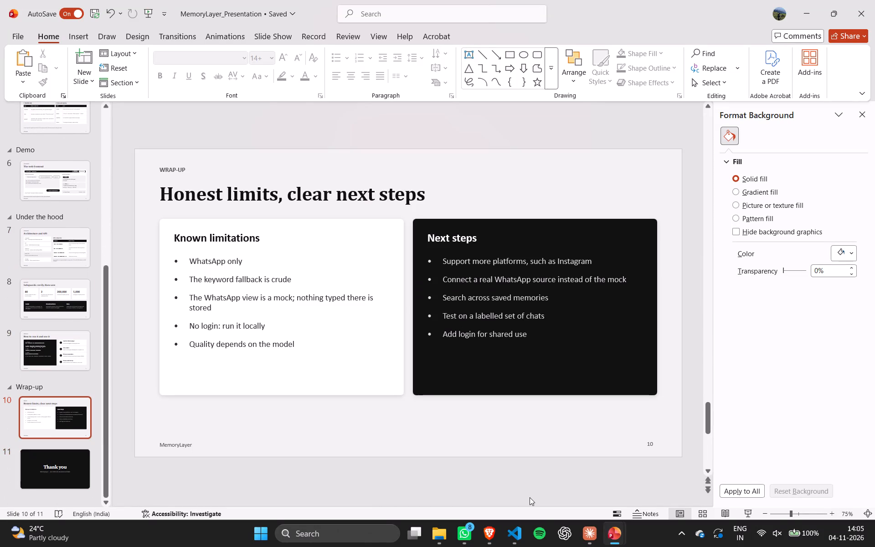
pyautogui.scroll(4, 530, 497)
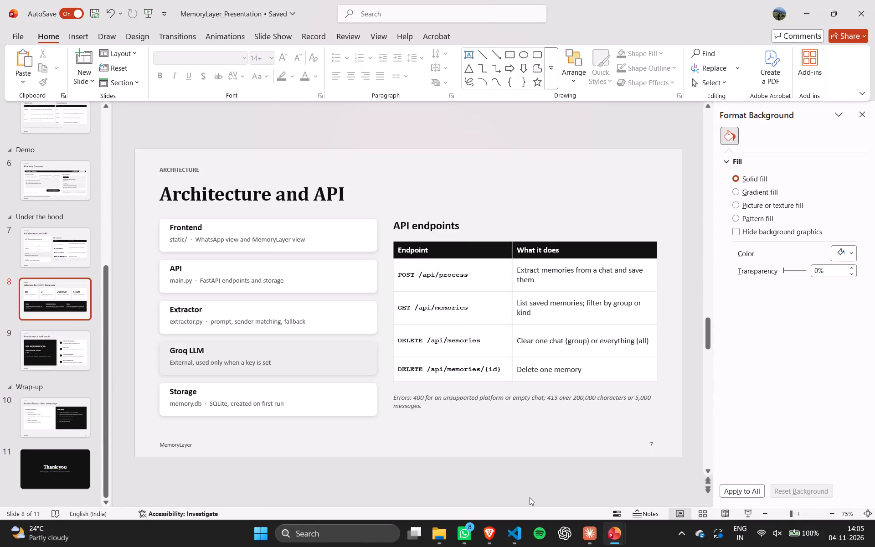
pyautogui.scroll(3, 530, 497)
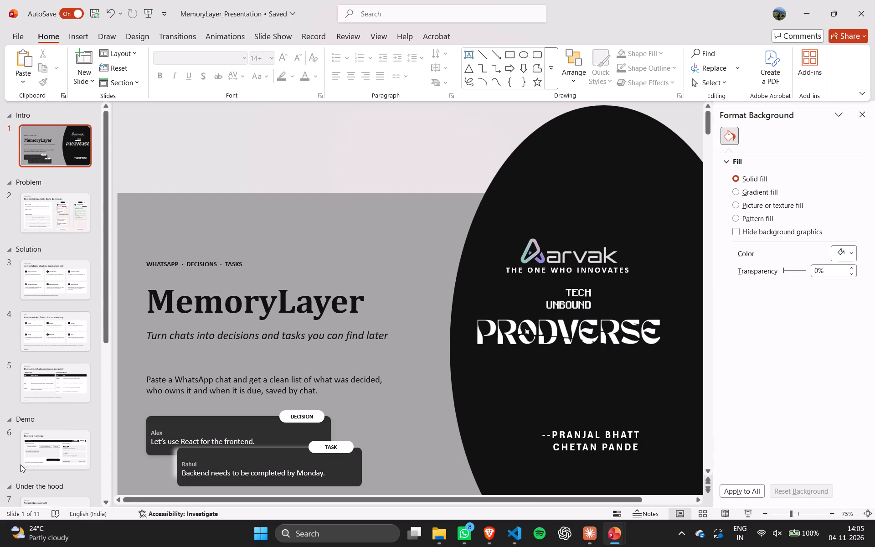
pyautogui.click(47, 459)
pyautogui.click(14, 419)
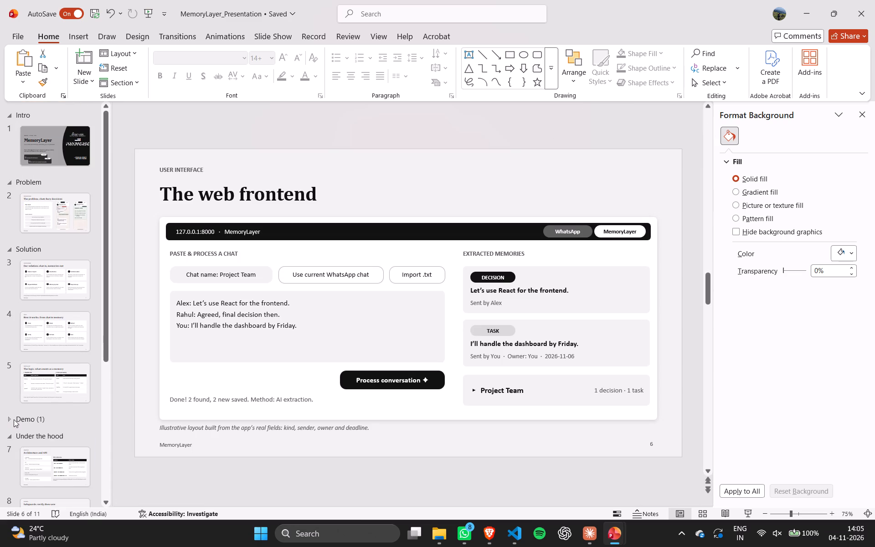
pyautogui.click(14, 419)
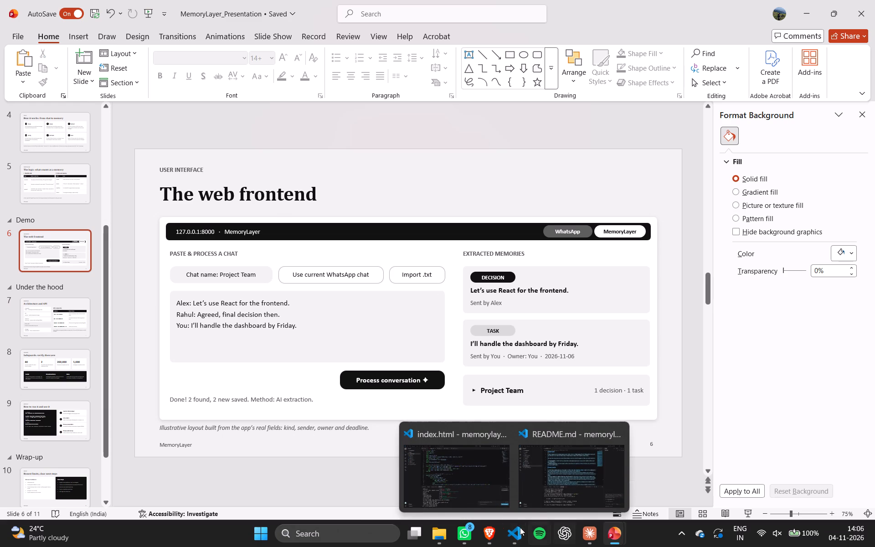
# Switch to the README.md window in Visual Studio Code and open the project's index.html with Live Server.
pyautogui.click(562, 483)
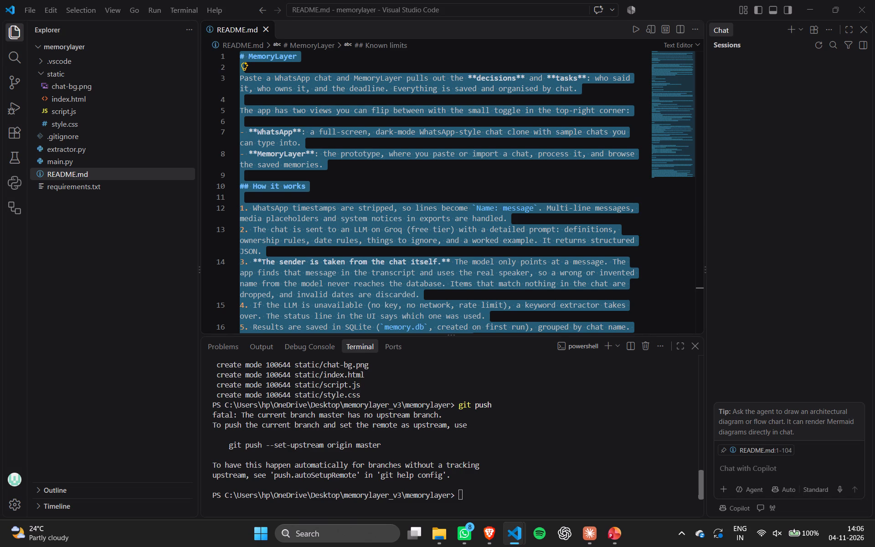
pyautogui.click(185, 356)
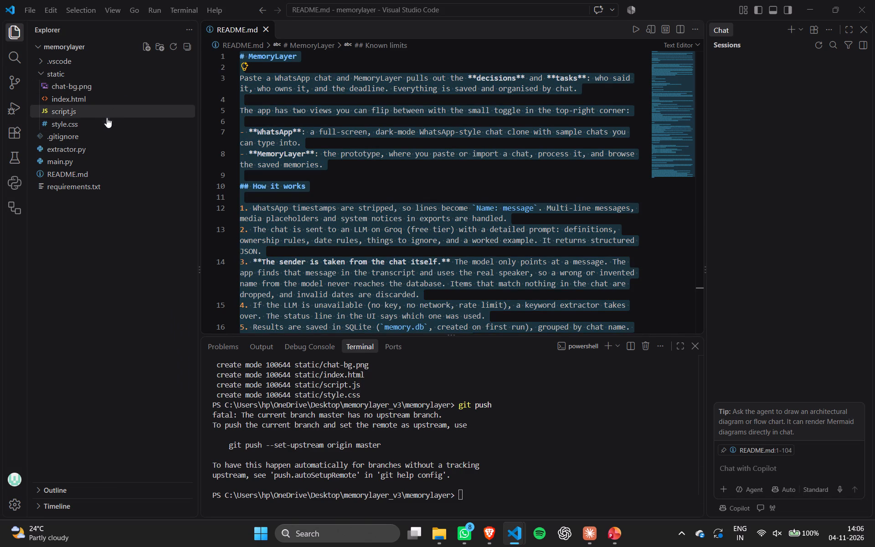
pyautogui.rightClick(126, 98)
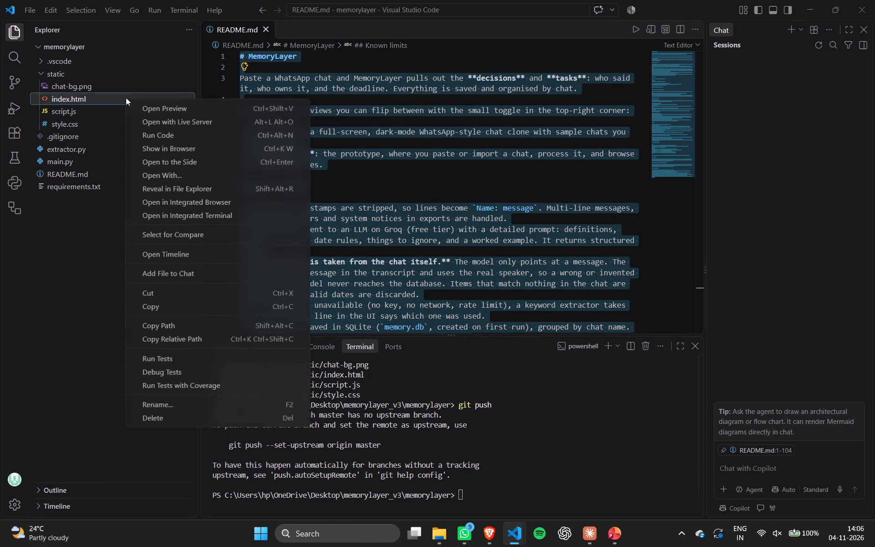
pyautogui.click(201, 122)
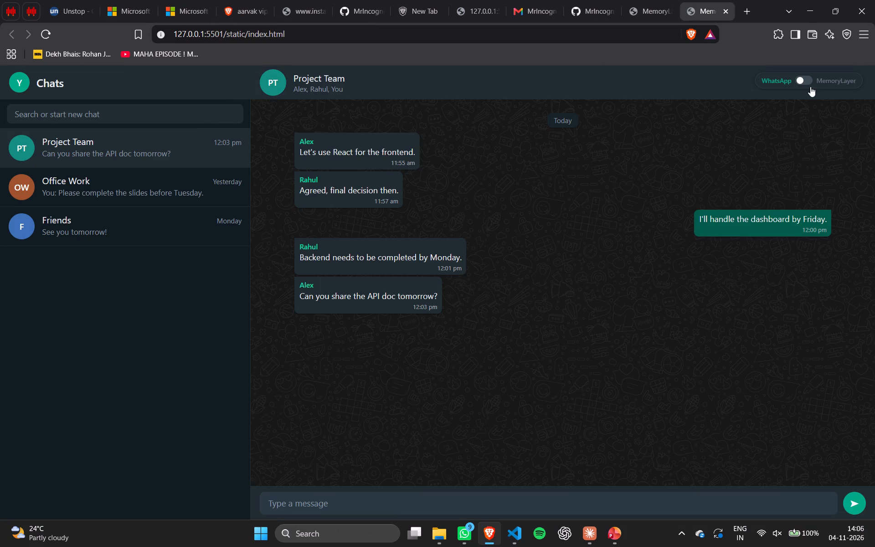
# In the web page's MemoryLayer view, load the current Project Team WhatsApp chat and try to process the conversation.
pyautogui.click(811, 81)
pyautogui.click(209, 288)
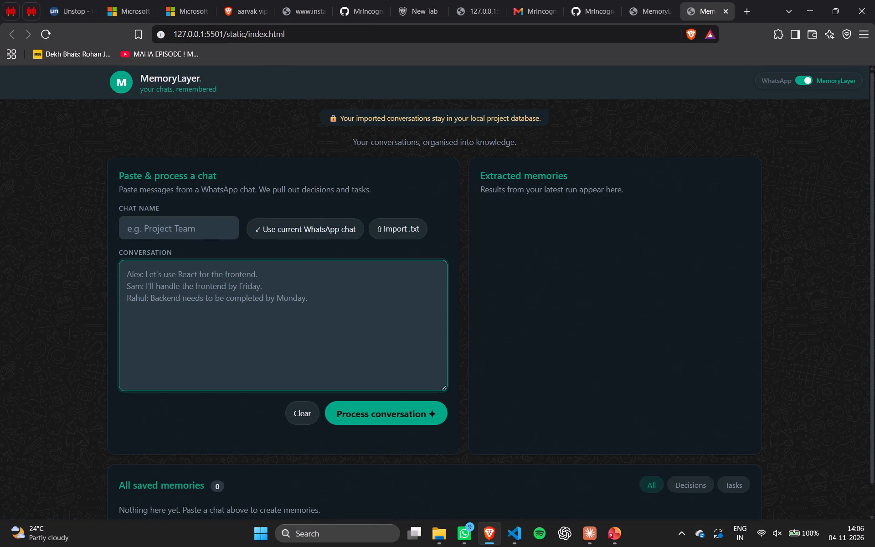
pyautogui.click(310, 230)
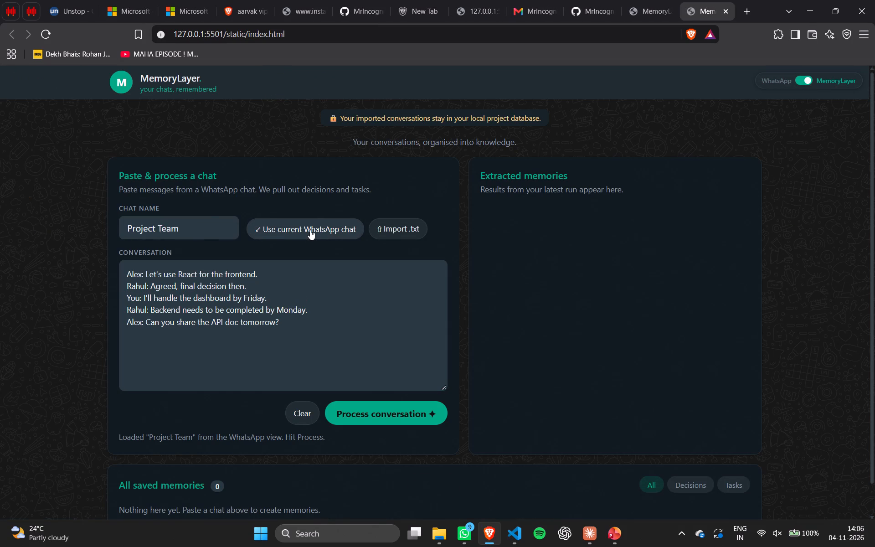
pyautogui.click(373, 412)
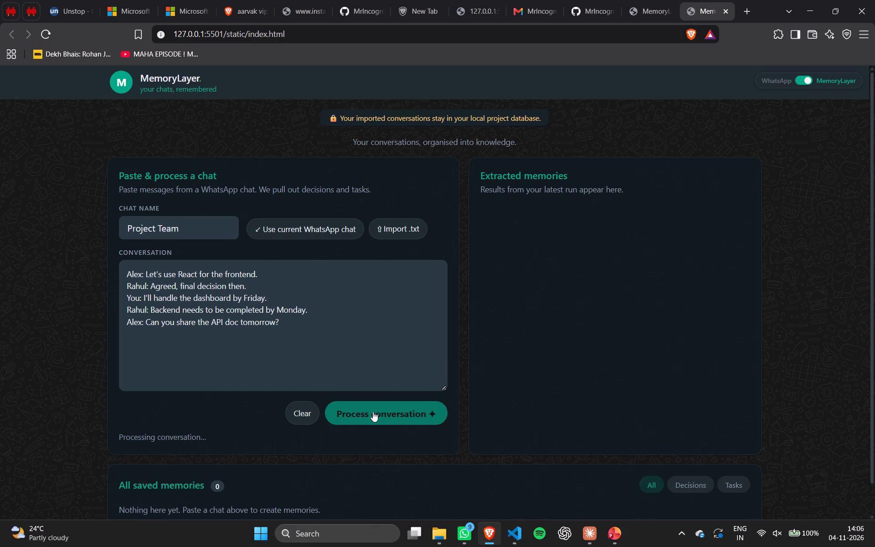
pyautogui.scroll(-1, 407, 372)
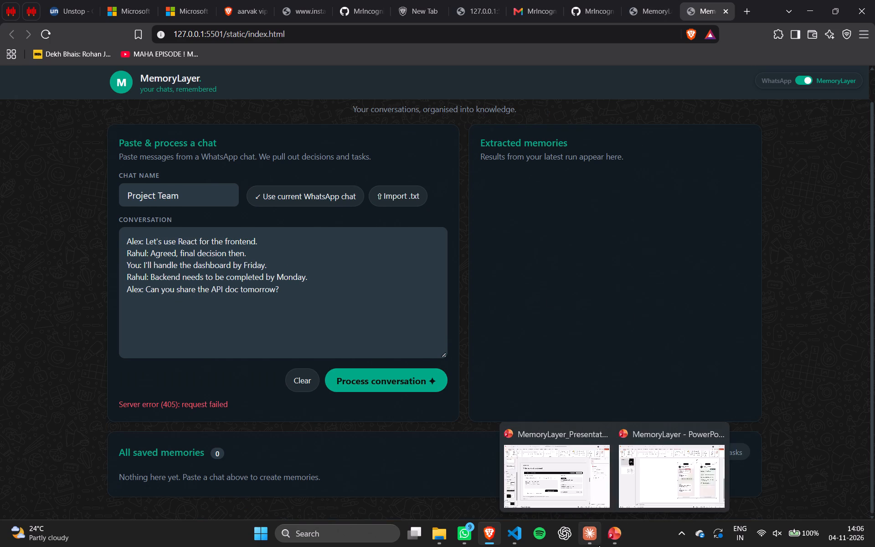
# Return to MemoryLayer_Presentation and review the slides after the web frontend, from Architecture and API to Thank you.
pyautogui.click(557, 494)
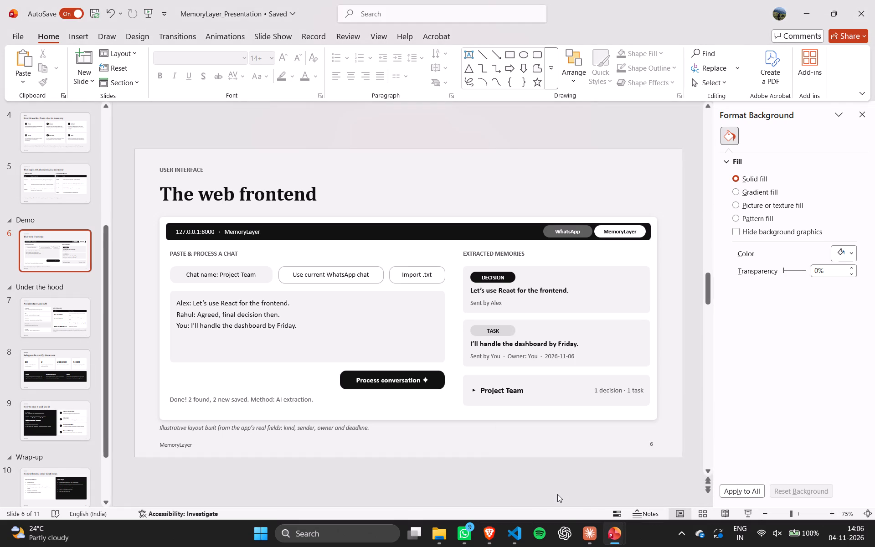
pyautogui.scroll(-1, 456, 333)
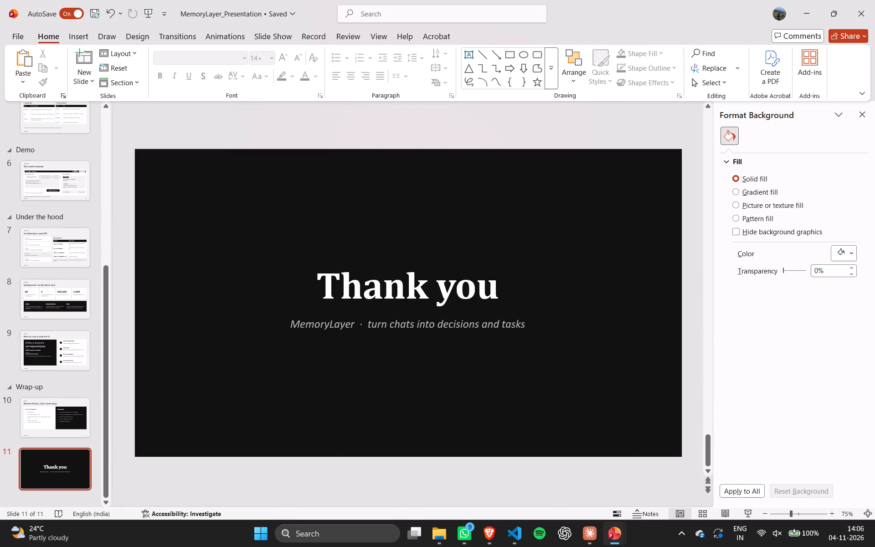
pyautogui.scroll(-2, 456, 333)
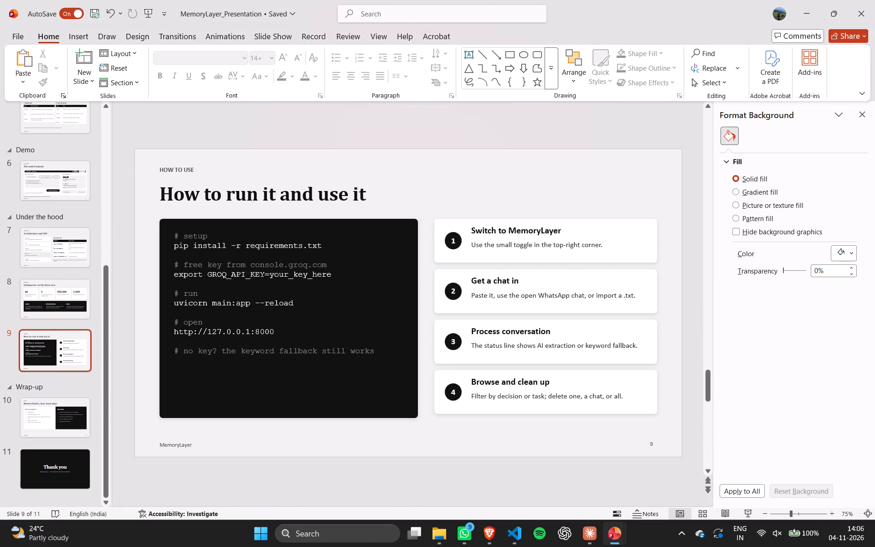
pyautogui.scroll(-1, 456, 333)
pyautogui.click(62, 459)
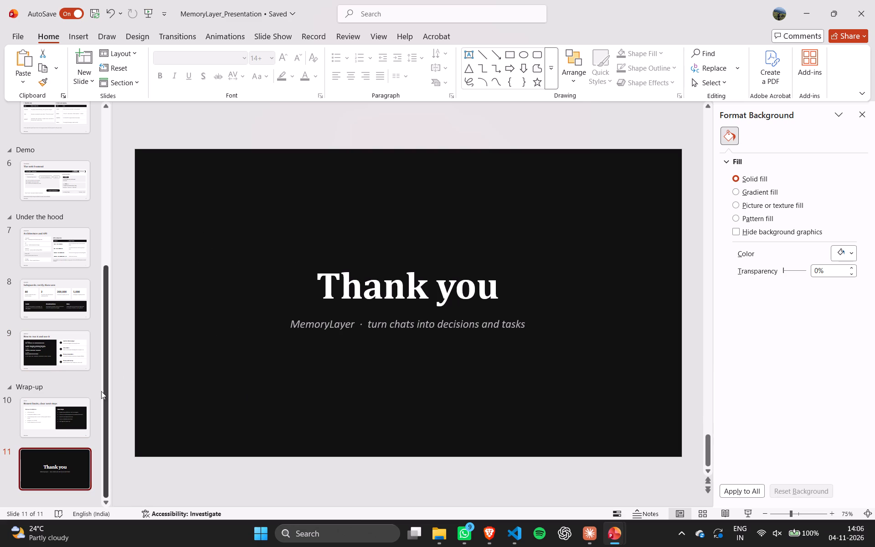
pyautogui.click(73, 416)
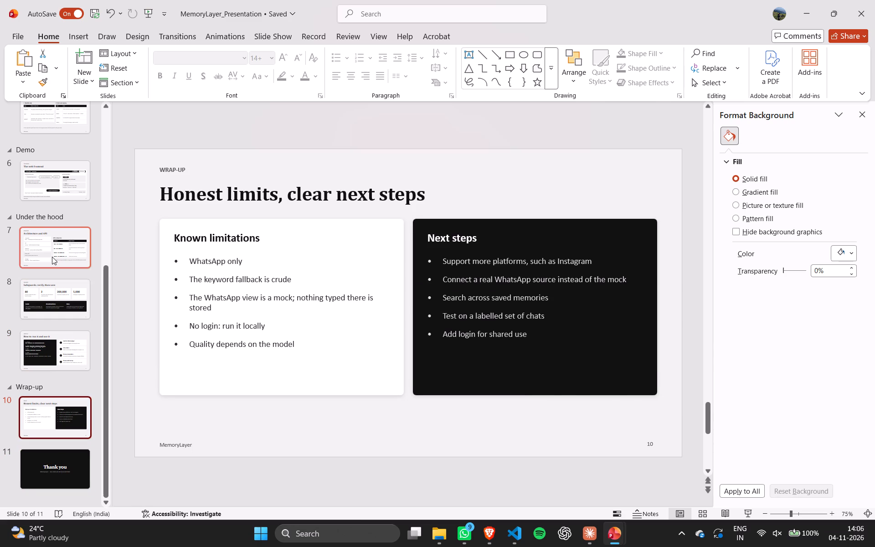
pyautogui.click(52, 257)
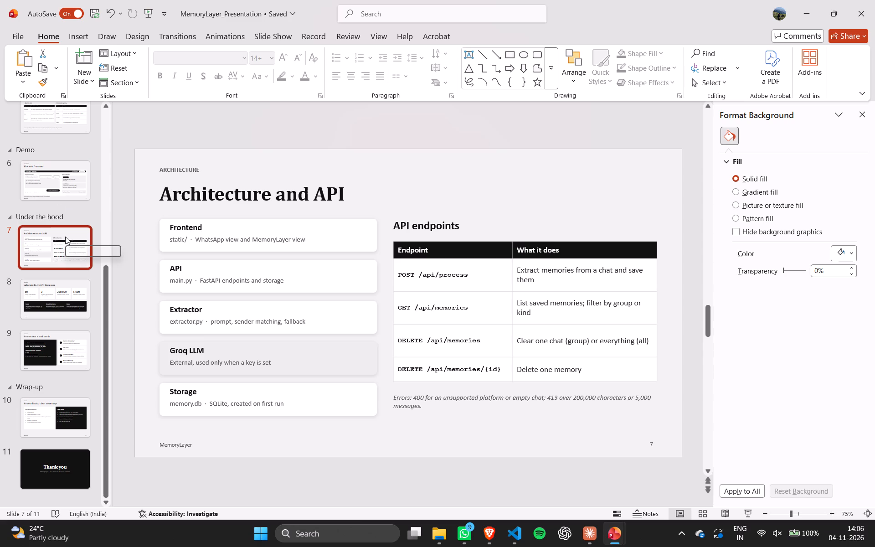
# Fill the Groq LLM card on the Architecture and API slide with white.
pyautogui.click(354, 358)
pyautogui.rightClick(354, 358)
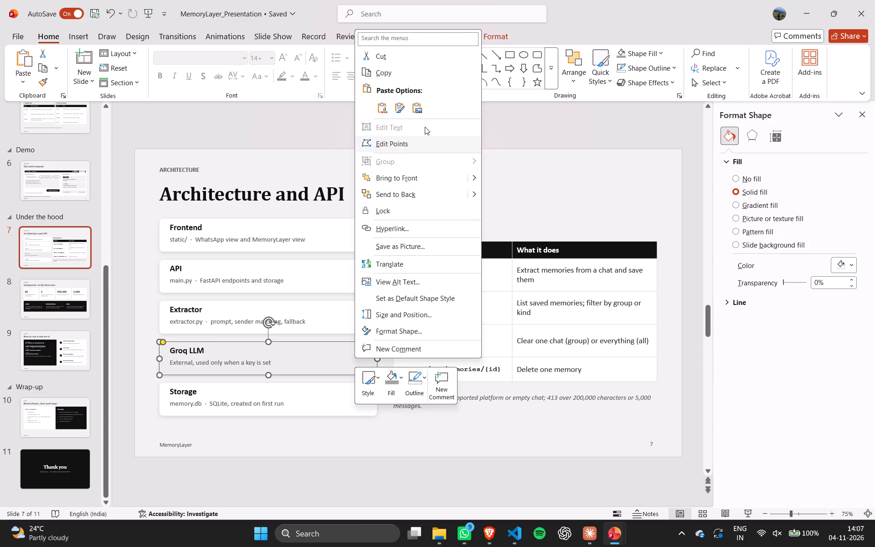
pyautogui.click(389, 383)
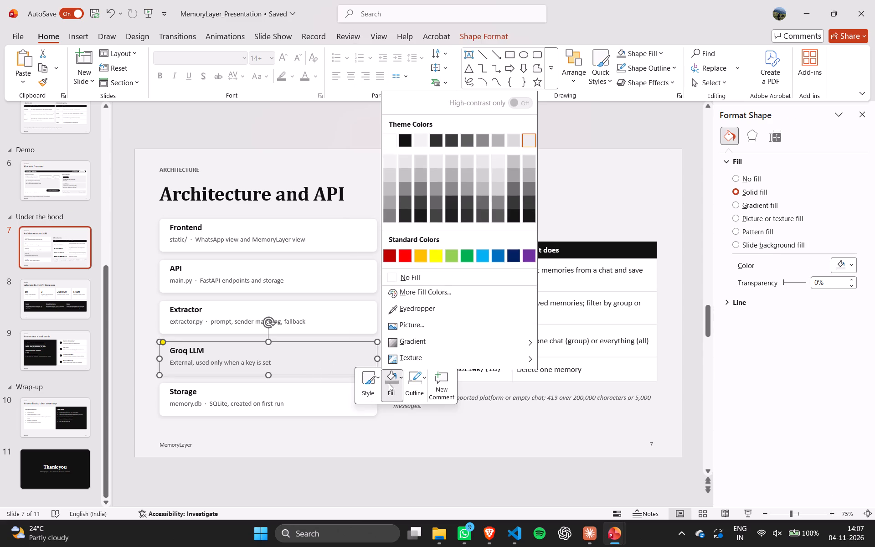
pyautogui.click(391, 143)
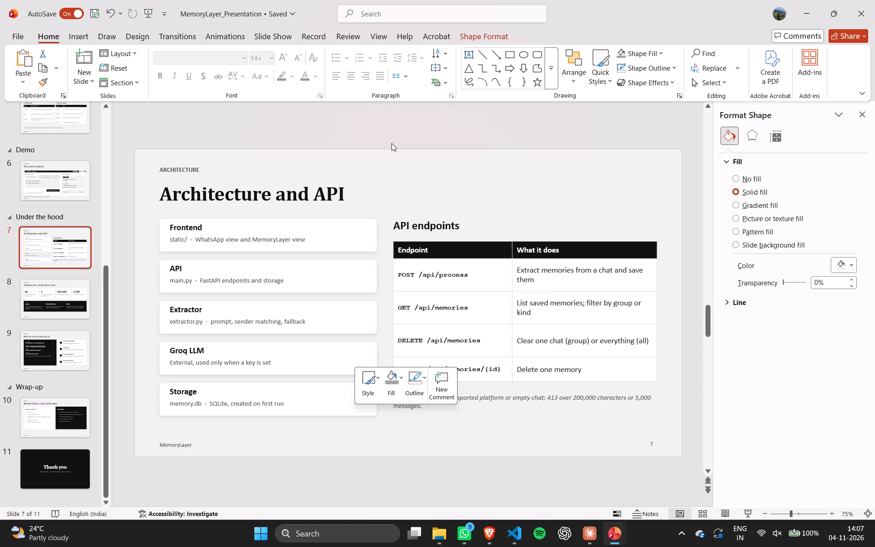
pyautogui.click(408, 464)
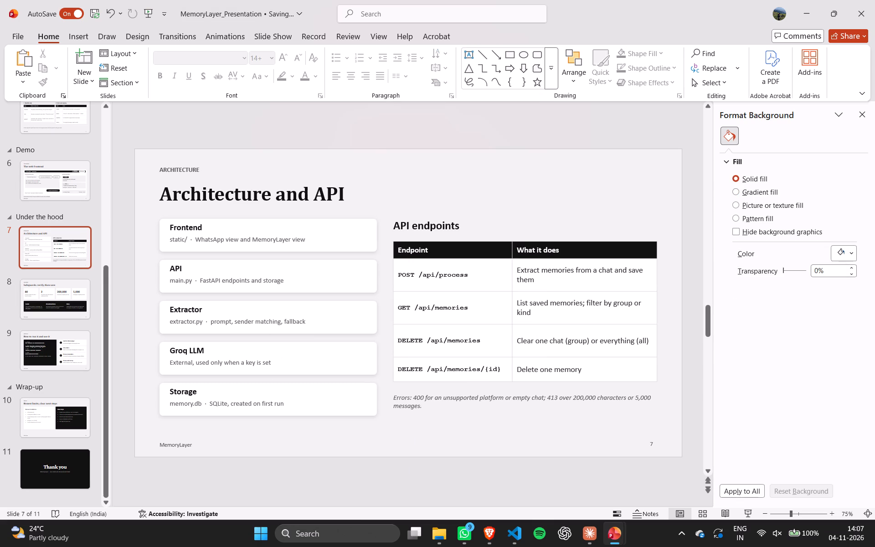
# Review the Safeguards, How to run it and use it, and Honest limits slides, ending on slide 9.
pyautogui.click(60, 319)
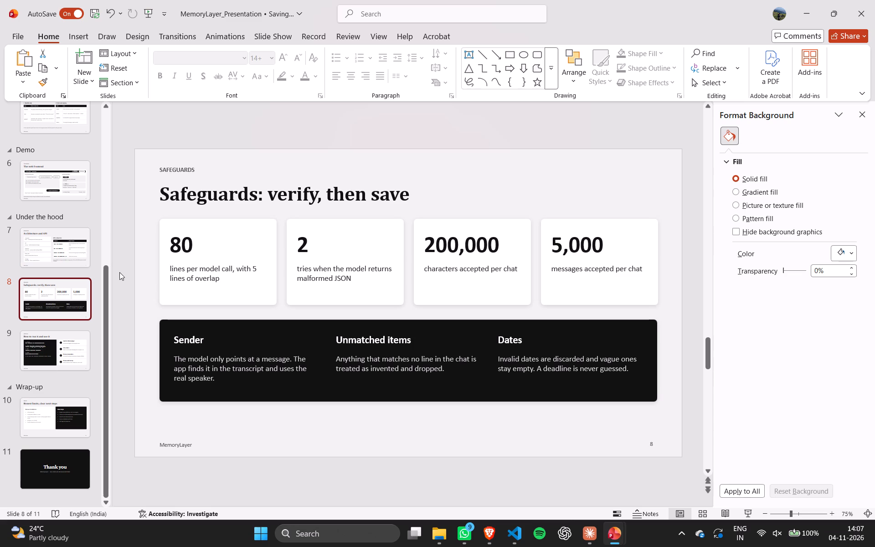
pyautogui.click(57, 358)
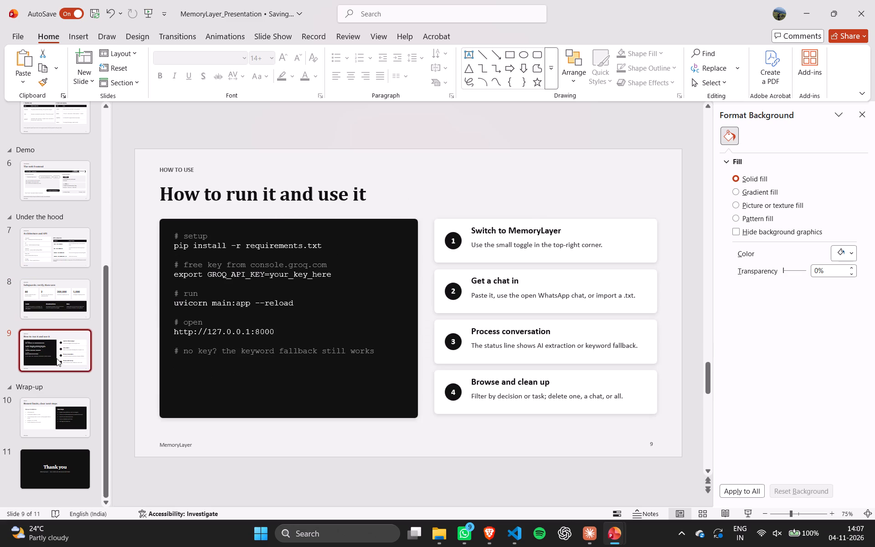
pyautogui.click(51, 422)
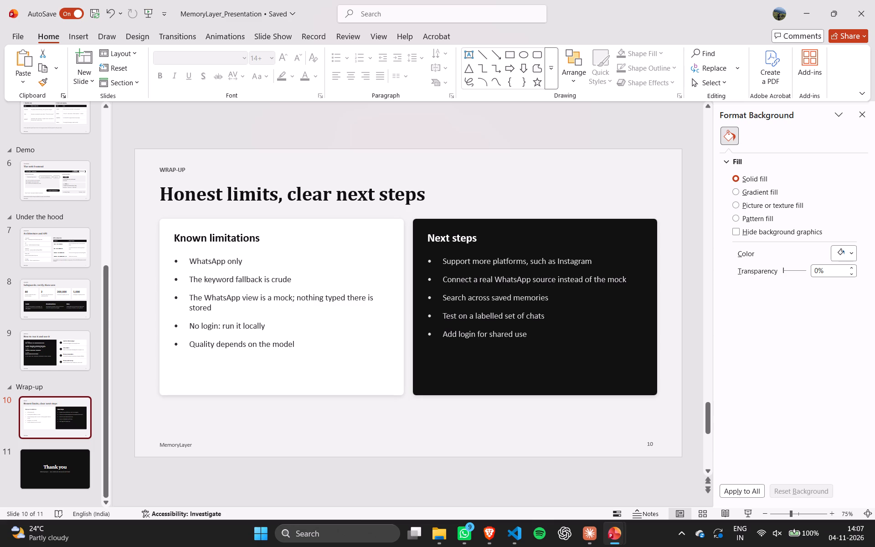
pyautogui.click(41, 333)
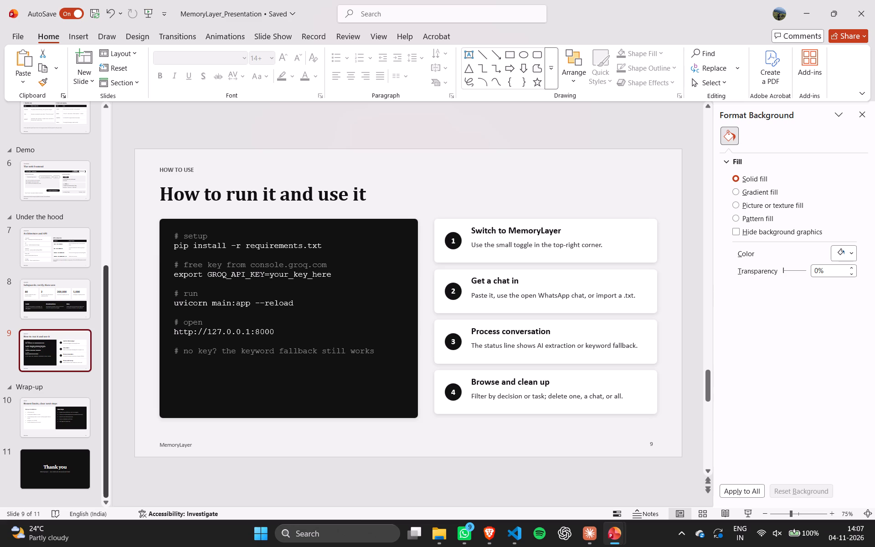
pyautogui.click(364, 397)
pyautogui.click(479, 447)
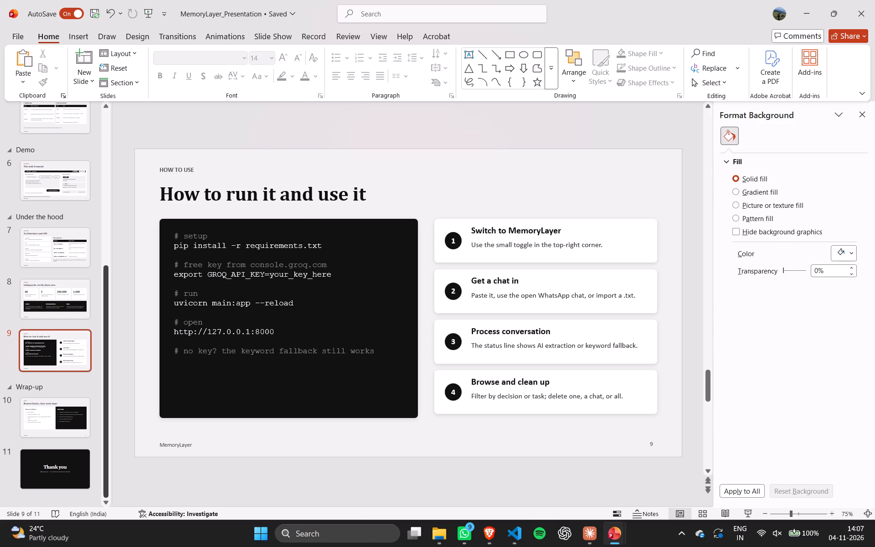
# Return to the title slide and check how it looks in the print preview.
pyautogui.scroll(8, 63, 290)
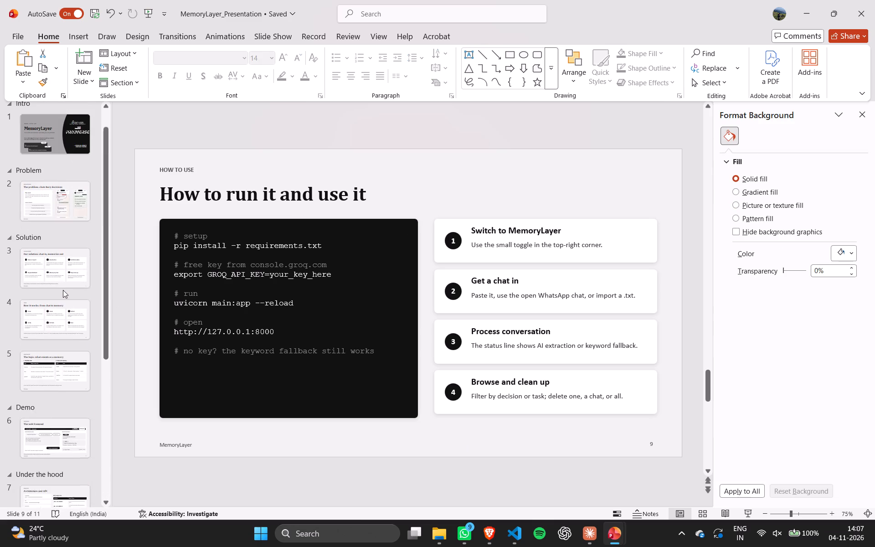
pyautogui.scroll(2, 63, 290)
pyautogui.click(26, 125)
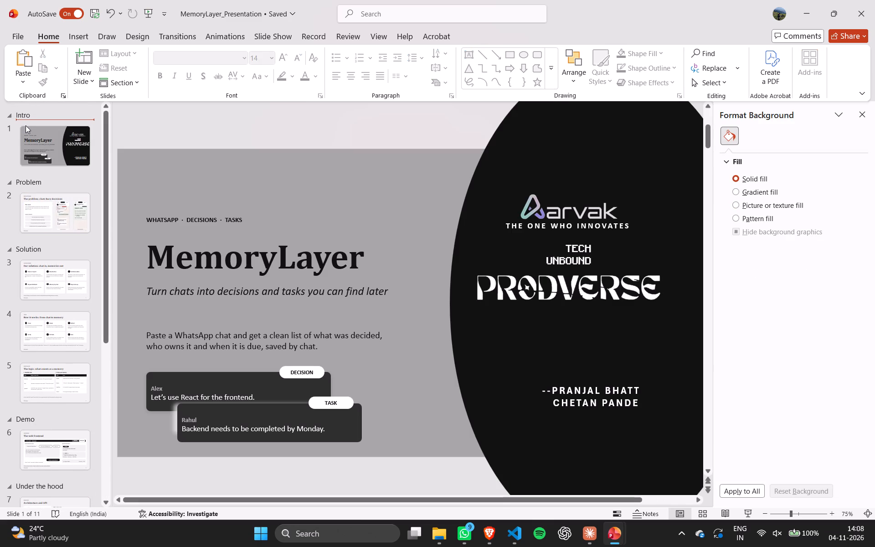
pyautogui.click(16, 28)
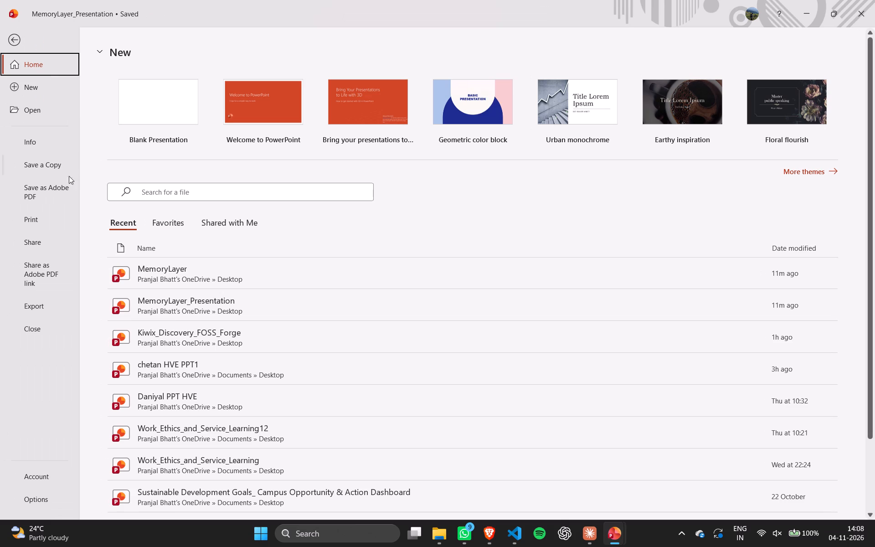
pyautogui.click(42, 230)
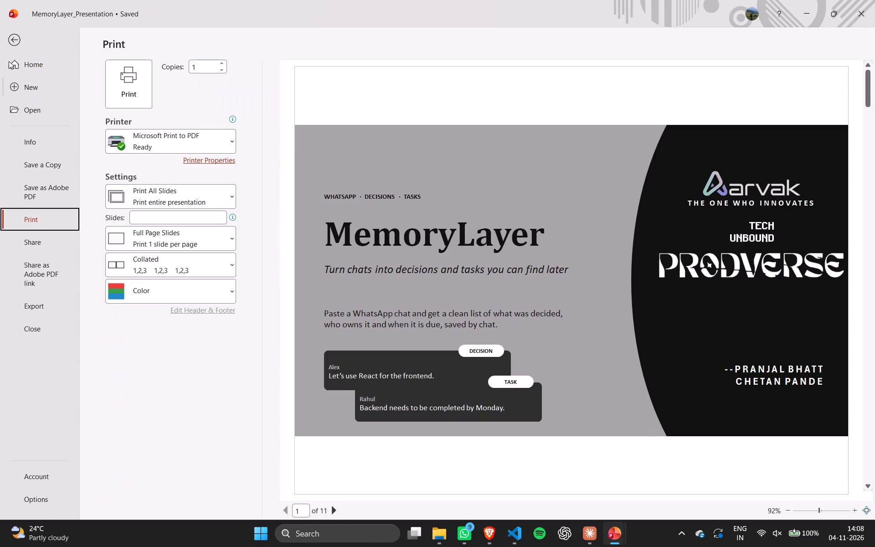
pyautogui.click(10, 41)
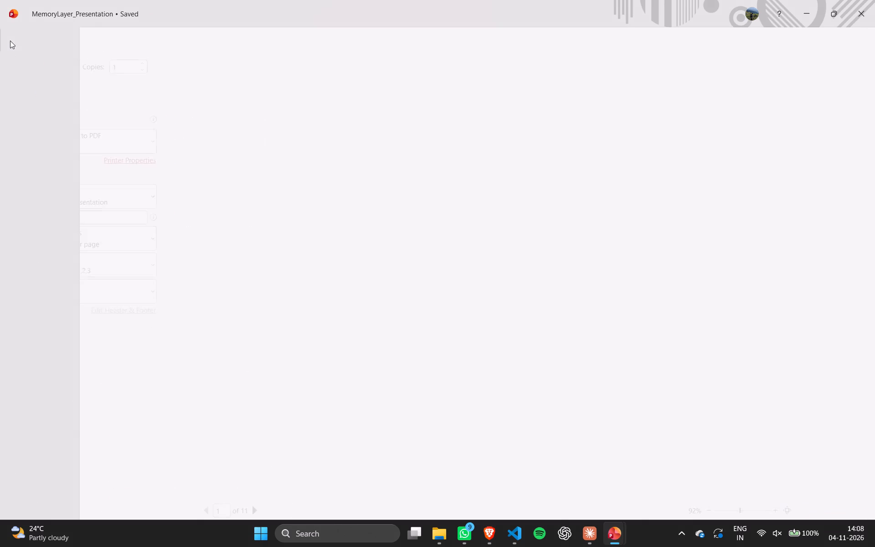
# Move the Aarvak logo, its tagline, Tech Unbound, the Prodverse artwork and the author names together slightly down and left on the title slide.
pyautogui.click(550, 210)
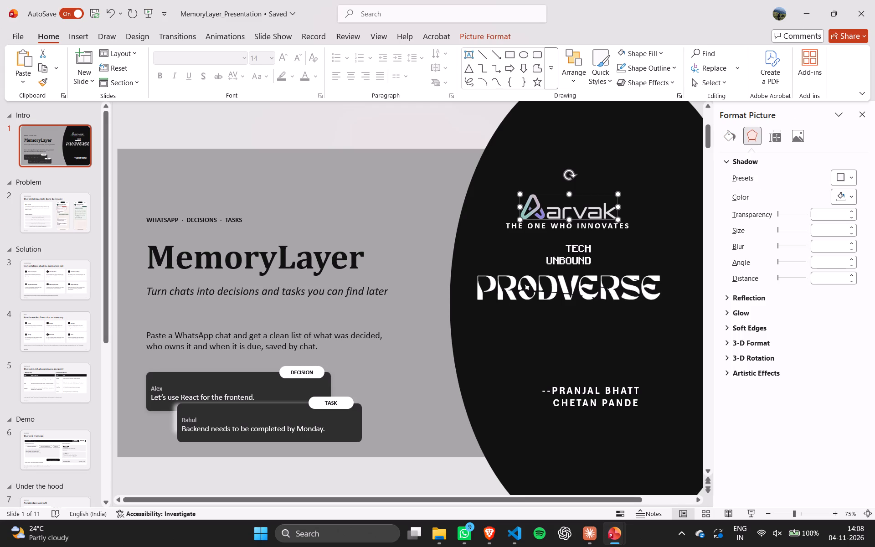
pyautogui.keyDown('ctrl'); pyautogui.click(548, 224); pyautogui.keyUp('ctrl')
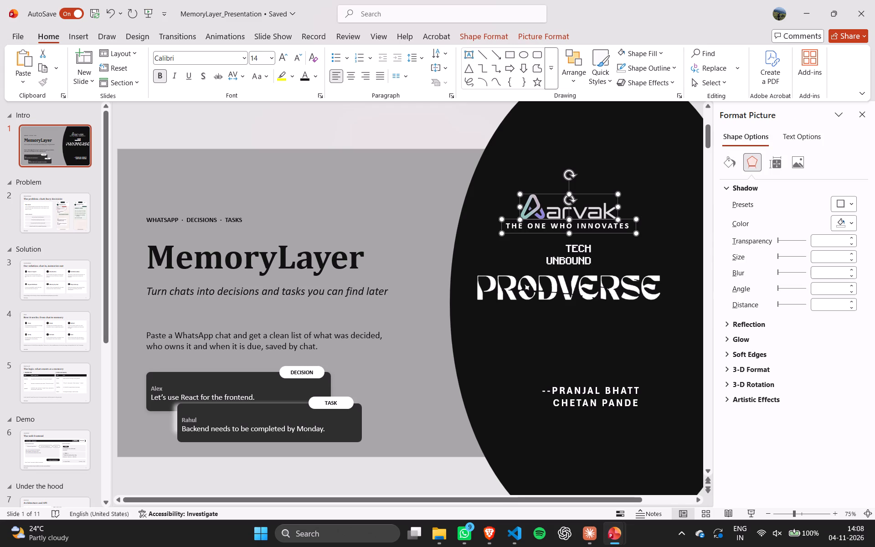
pyautogui.keyDown('ctrl'); pyautogui.click(570, 249); pyautogui.keyUp('ctrl')
pyautogui.keyDown('ctrl'); pyautogui.click(570, 286); pyautogui.keyUp('ctrl')
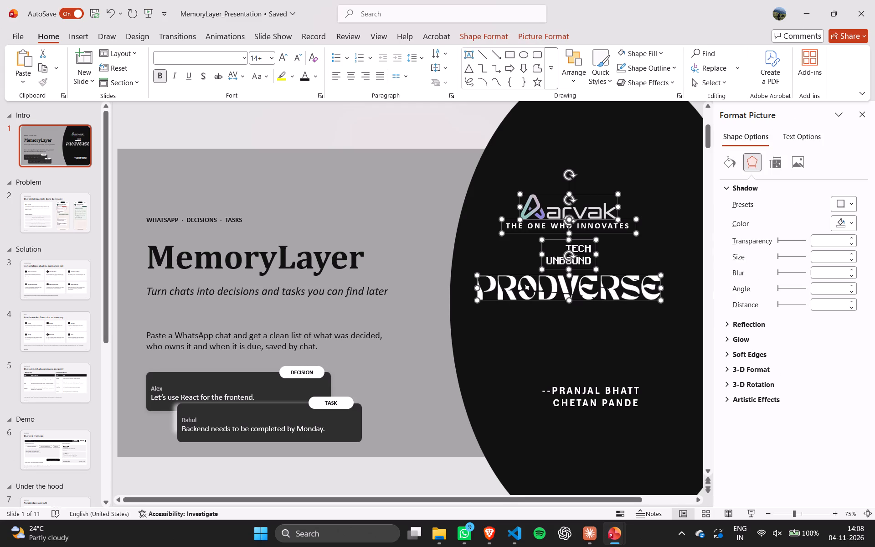
pyautogui.keyDown('ctrl'); pyautogui.click(584, 389); pyautogui.keyUp('ctrl')
pyautogui.press('Down')
pyautogui.press('Down')
pyautogui.press('Down')
pyautogui.press('Down')
pyautogui.press('Down')
pyautogui.press('Down')
pyautogui.press('Down')
pyautogui.press('Down')
pyautogui.press('Down')
pyautogui.press('Down')
pyautogui.press('Down')
pyautogui.press('Down')
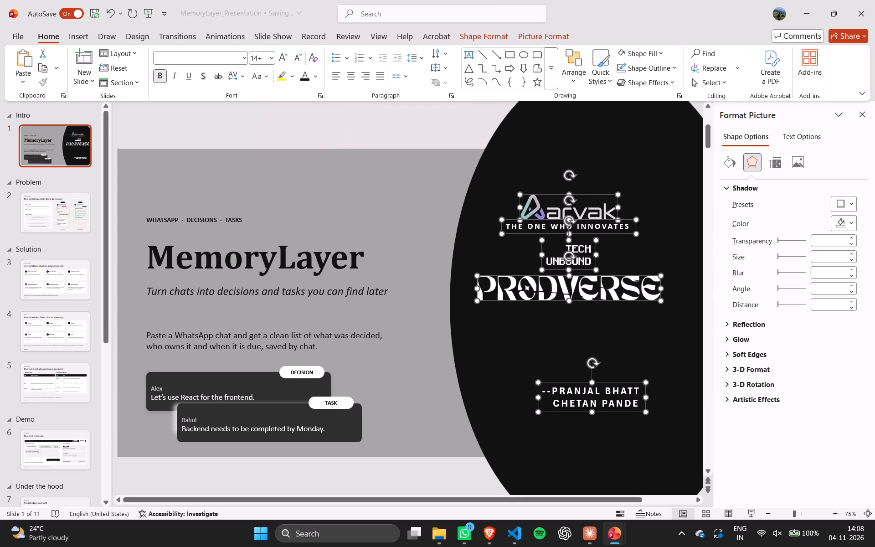
pyautogui.press('Left')
pyautogui.press('Left')
pyautogui.press('Left')
pyautogui.press('Left')
pyautogui.press('Left')
pyautogui.press('Left')
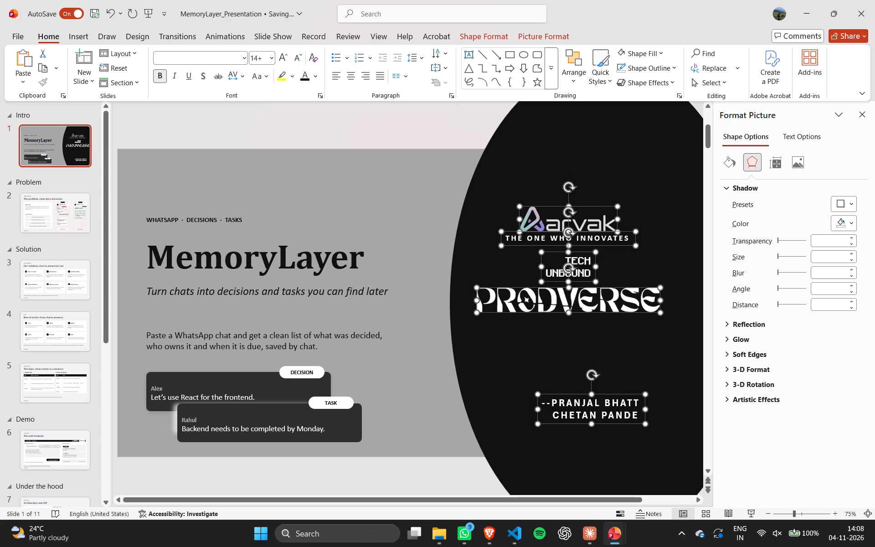
pyautogui.press('Left')
pyautogui.press('Left')
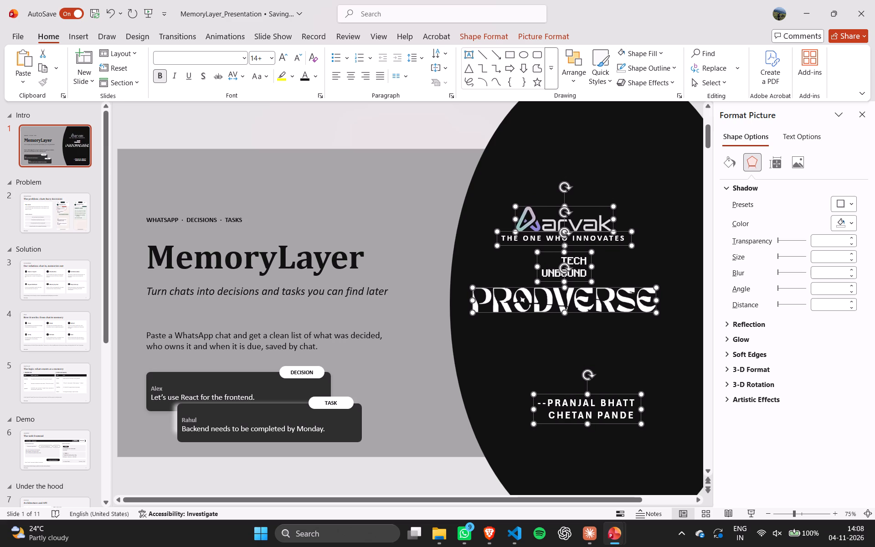
pyautogui.press('Left')
pyautogui.press('Left')
pyautogui.press('Left')
pyautogui.press('Left')
pyautogui.press('Left')
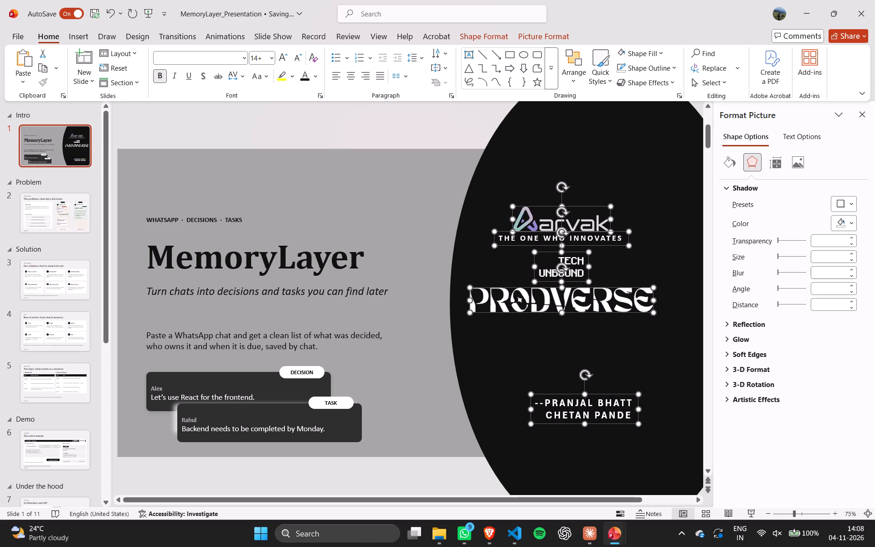
pyautogui.press('Left')
pyautogui.press('Left')
pyautogui.press('Left')
pyautogui.press('Left')
pyautogui.press('Left')
pyautogui.press('Left')
pyautogui.press('Down')
pyautogui.press('Down')
pyautogui.press('Down')
pyautogui.press('Down')
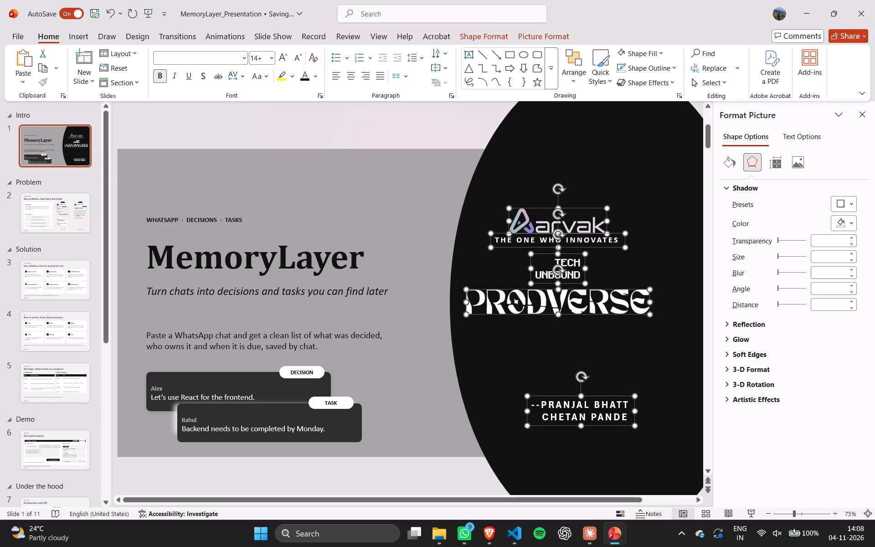
pyautogui.press('Down')
pyautogui.press('Down')
pyautogui.press('Down')
pyautogui.press('Down')
pyautogui.press('Down')
pyautogui.press('Down')
pyautogui.press('Down')
pyautogui.press('Down')
pyautogui.press('Down')
pyautogui.press('Down')
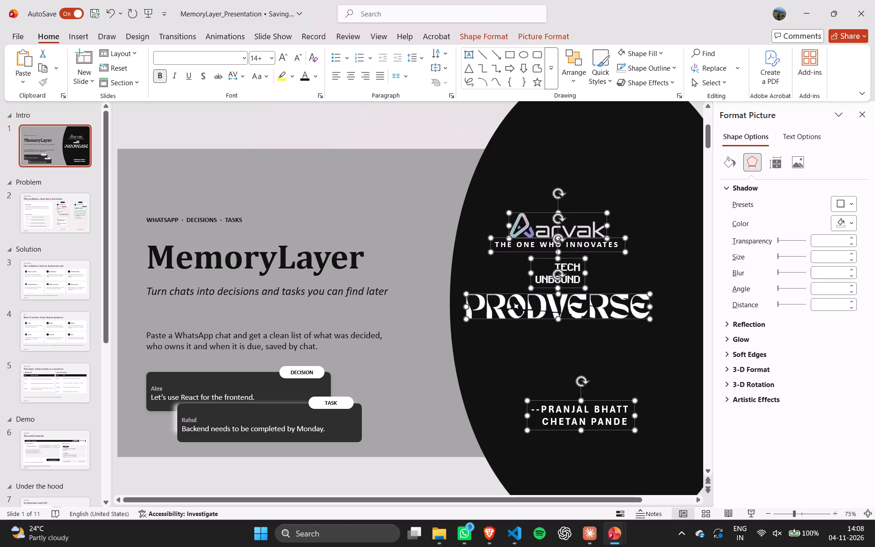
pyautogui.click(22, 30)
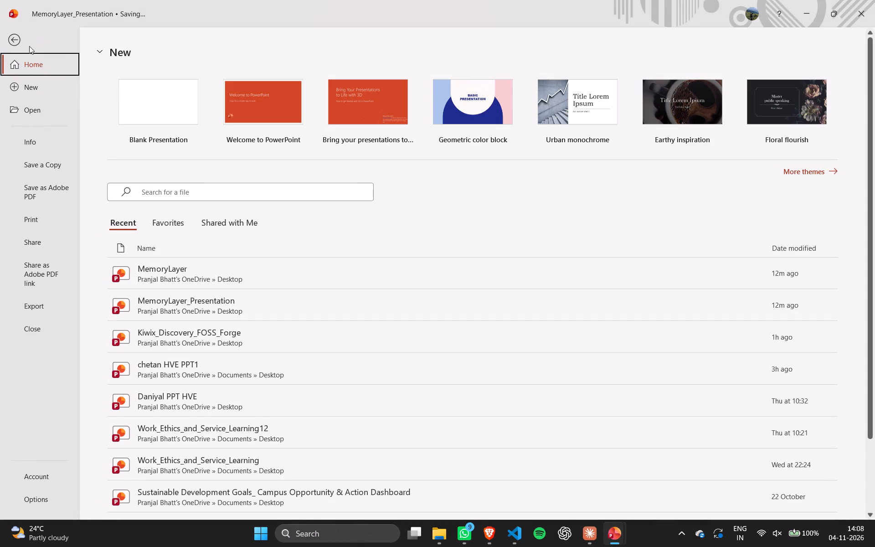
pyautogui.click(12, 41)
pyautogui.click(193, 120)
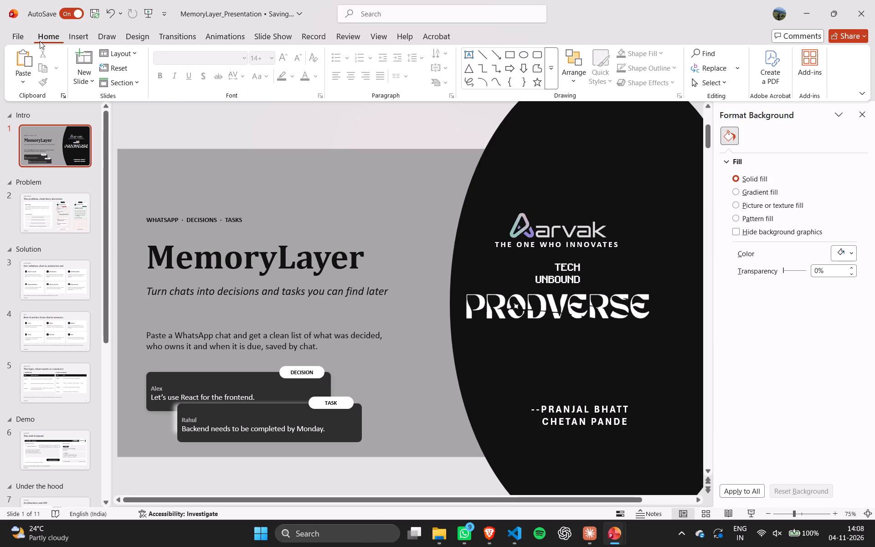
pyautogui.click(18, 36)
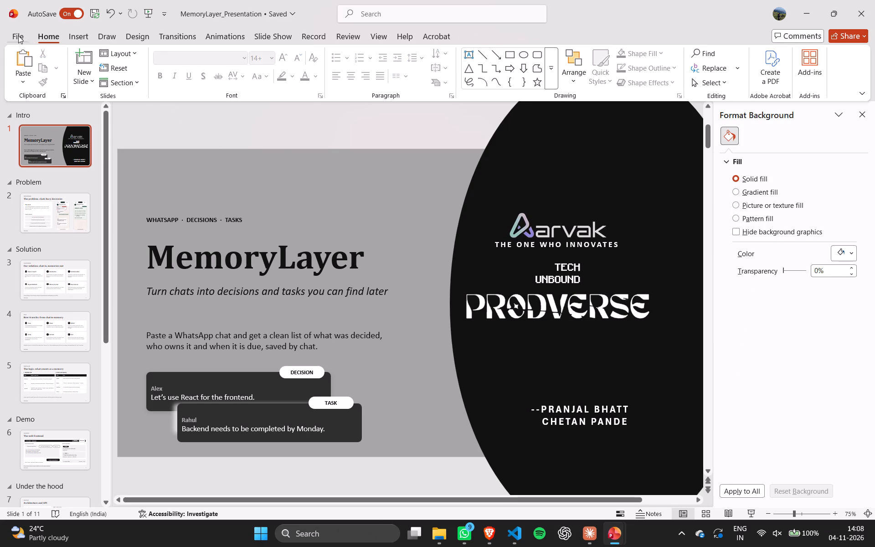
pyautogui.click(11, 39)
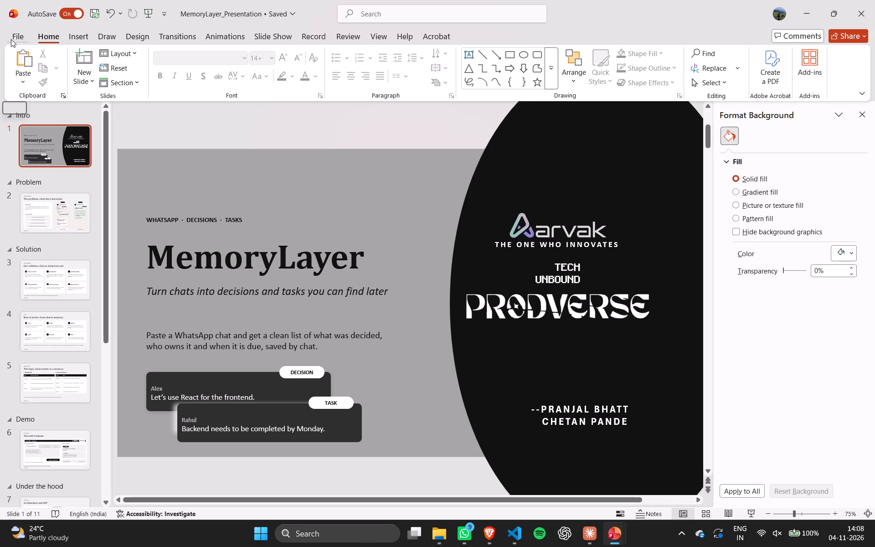
# Print the entire presentation to a PDF file named MemoryLayer_Prodverse on the Desktop, using Microsoft Print to PDF.
pyautogui.click(18, 41)
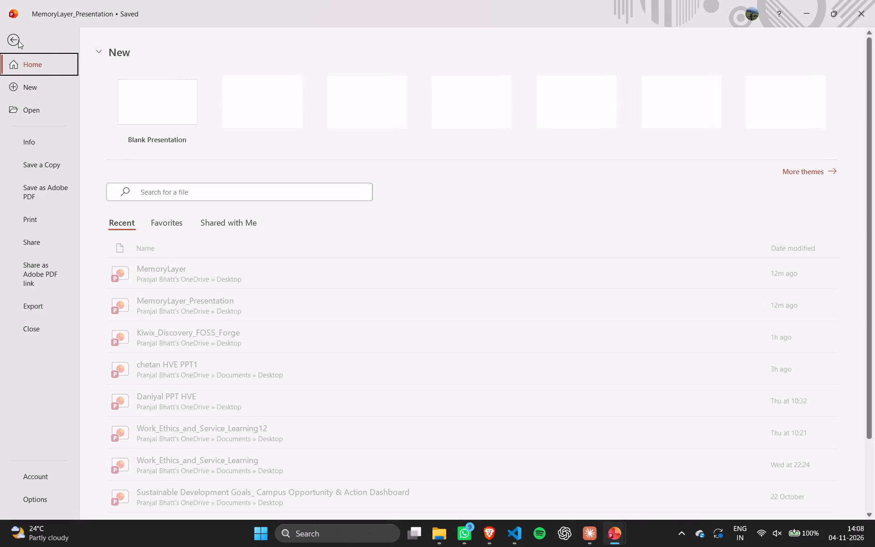
pyautogui.click(56, 220)
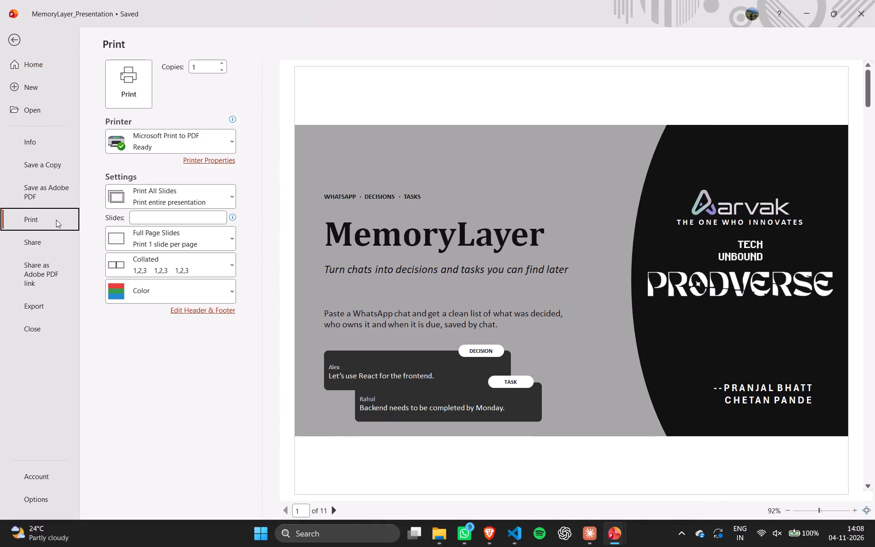
pyautogui.click(133, 97)
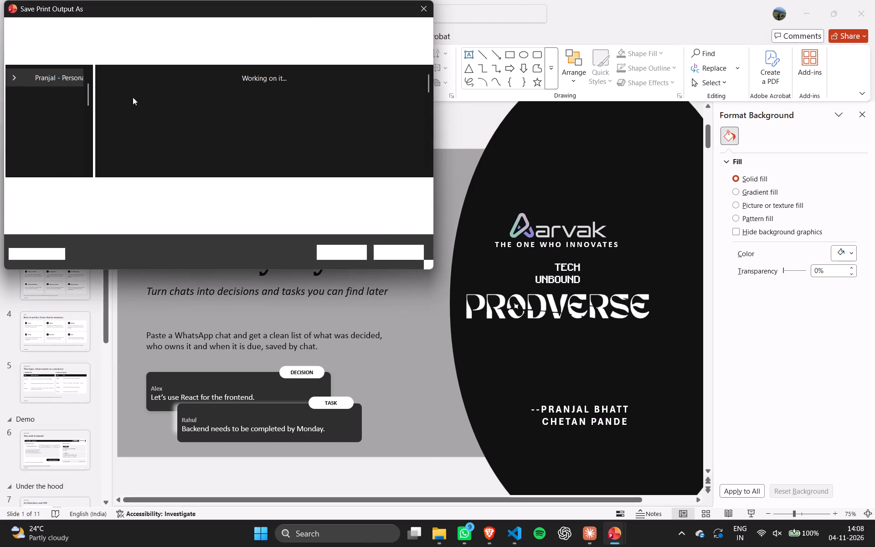
pyautogui.click(347, 251)
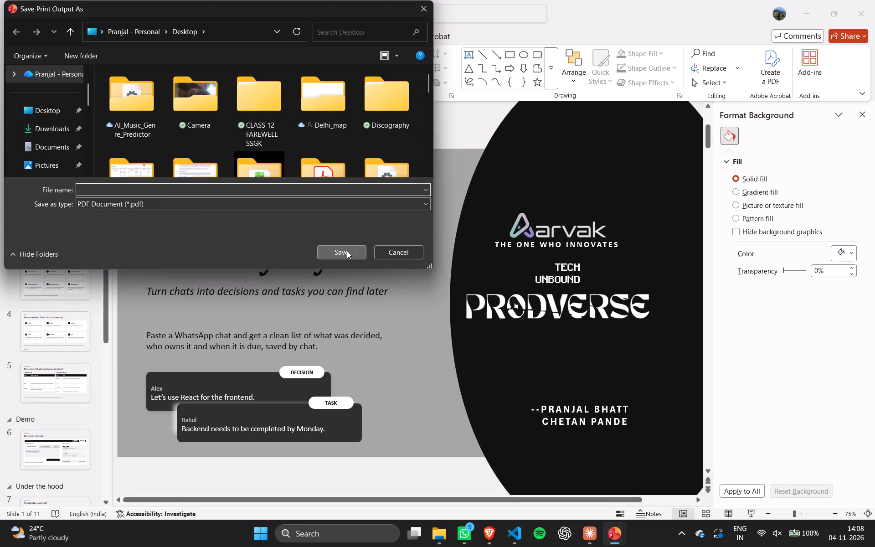
pyautogui.click(284, 193)
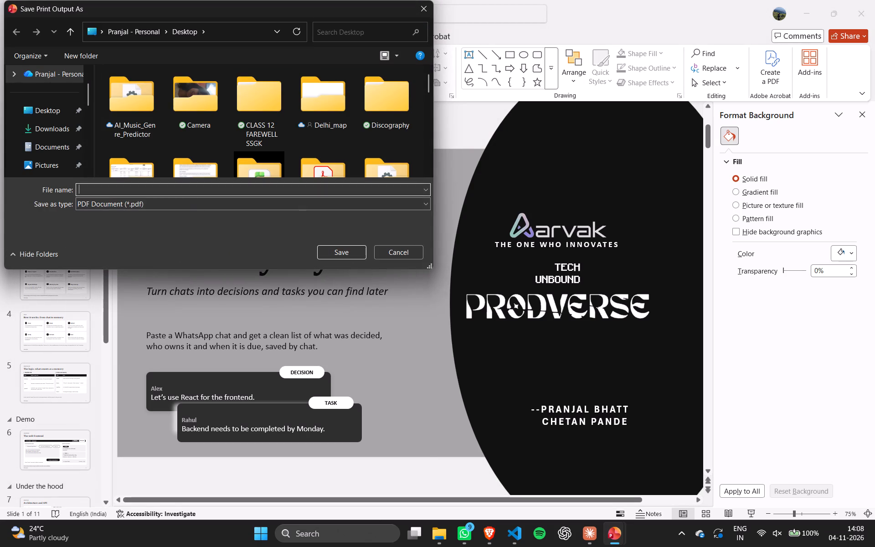
pyautogui.write('emory')
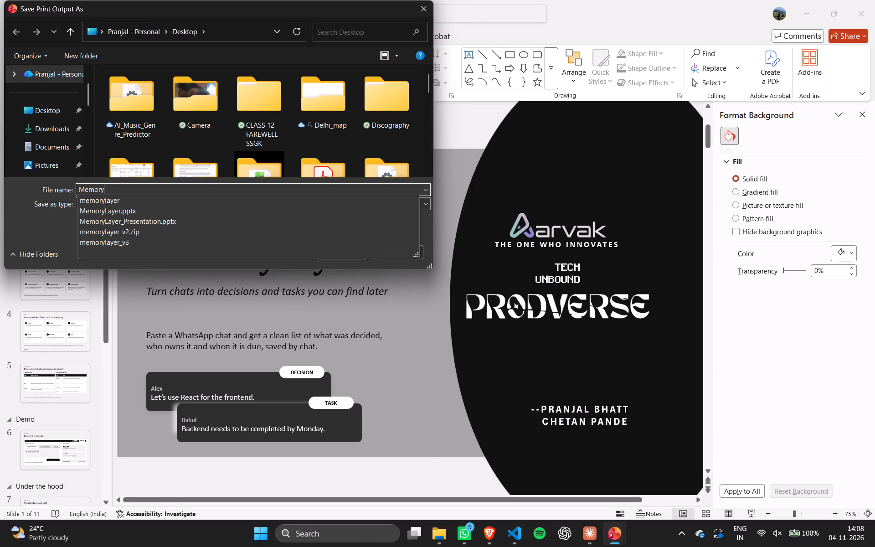
pyautogui.press('space')
pyautogui.hotkey('shift', '_')
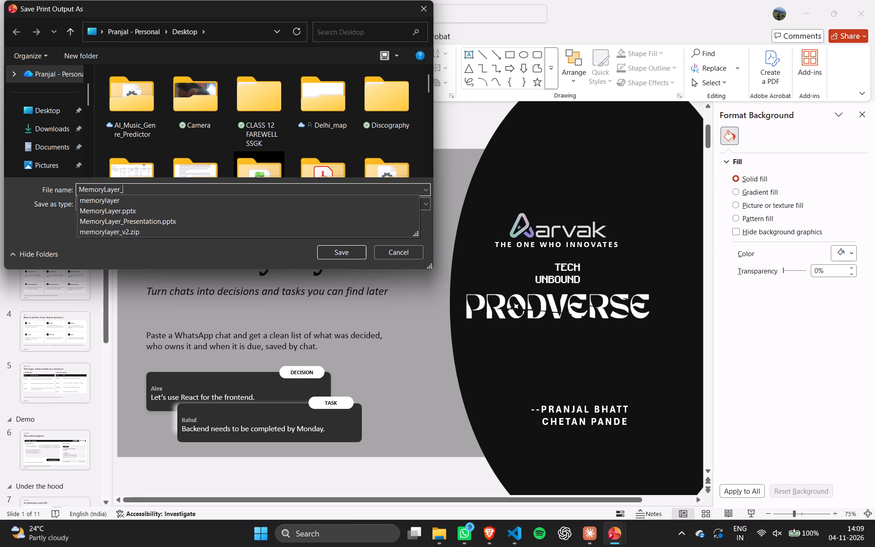
pyautogui.write('rodverse')
pyautogui.press('Return')
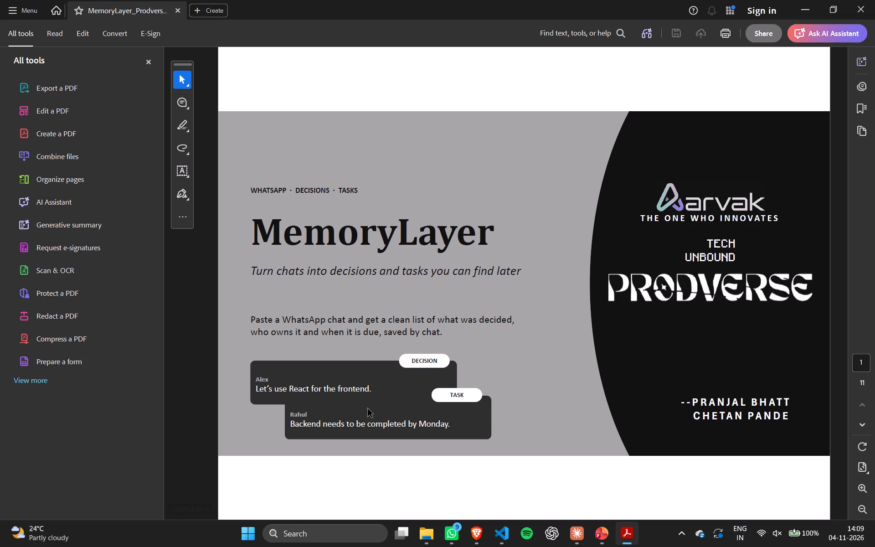
# Review the pages of the exported PDF through to the end and return to the title page.
pyautogui.scroll(-3, 524, 382)
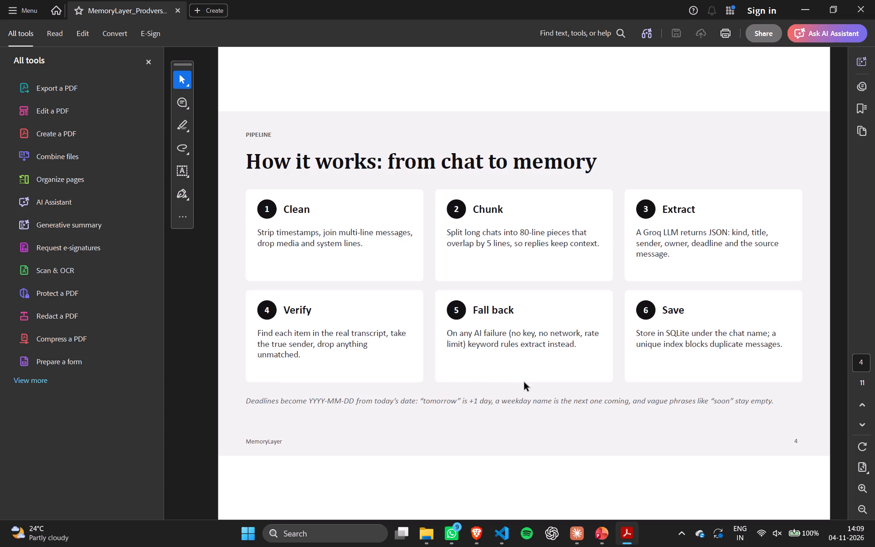
pyautogui.scroll(-3, 524, 382)
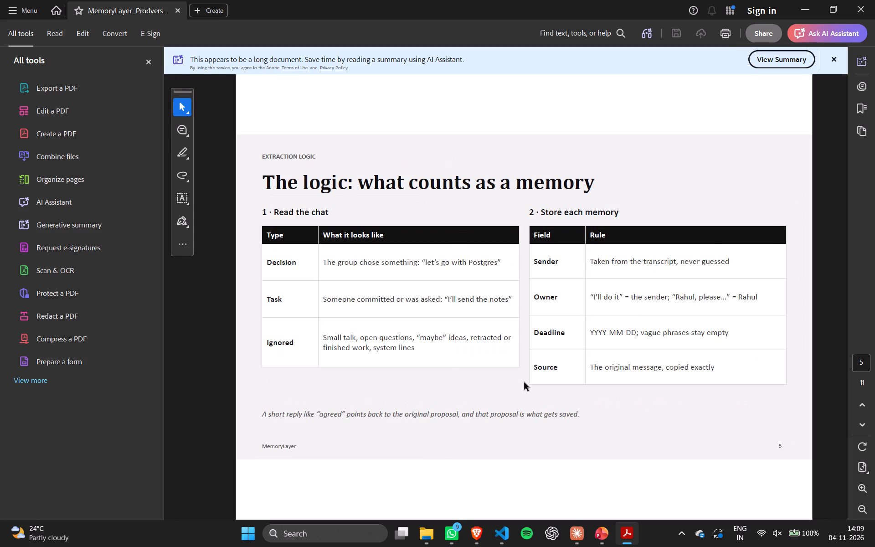
pyautogui.scroll(-5, 524, 382)
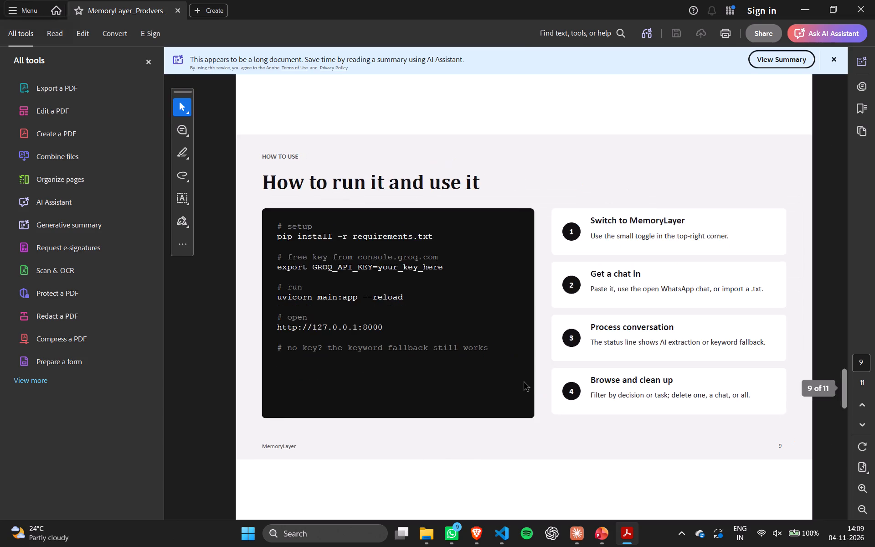
pyautogui.scroll(-4, 524, 382)
pyautogui.scroll(20, 524, 382)
pyautogui.scroll(20, 524, 382)
pyautogui.scroll(20, 524, 382)
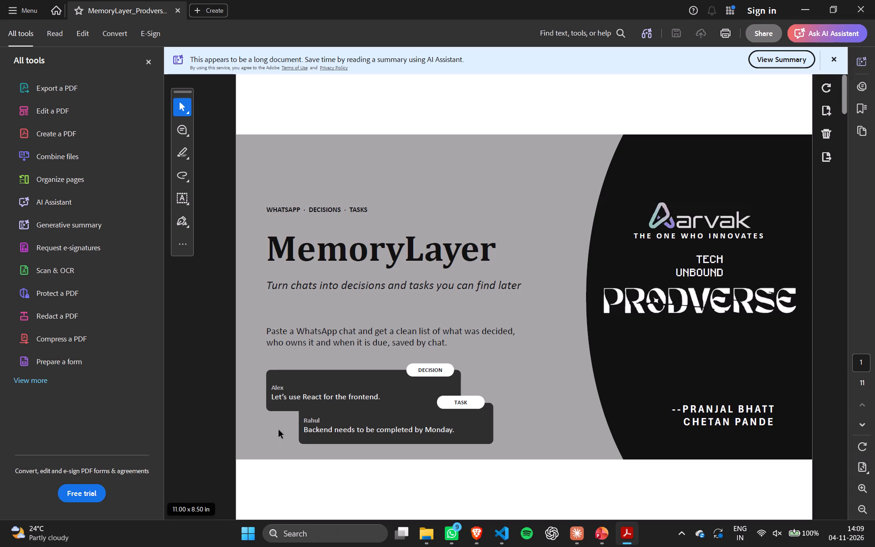
# Close the exported MemoryLayer_Prodverse PDF and return to the desktop.
pyautogui.click(874, 0)
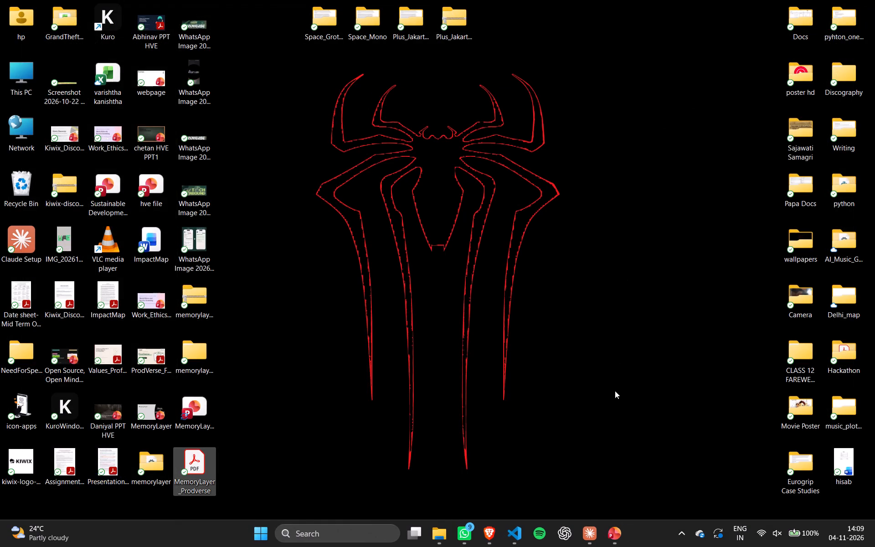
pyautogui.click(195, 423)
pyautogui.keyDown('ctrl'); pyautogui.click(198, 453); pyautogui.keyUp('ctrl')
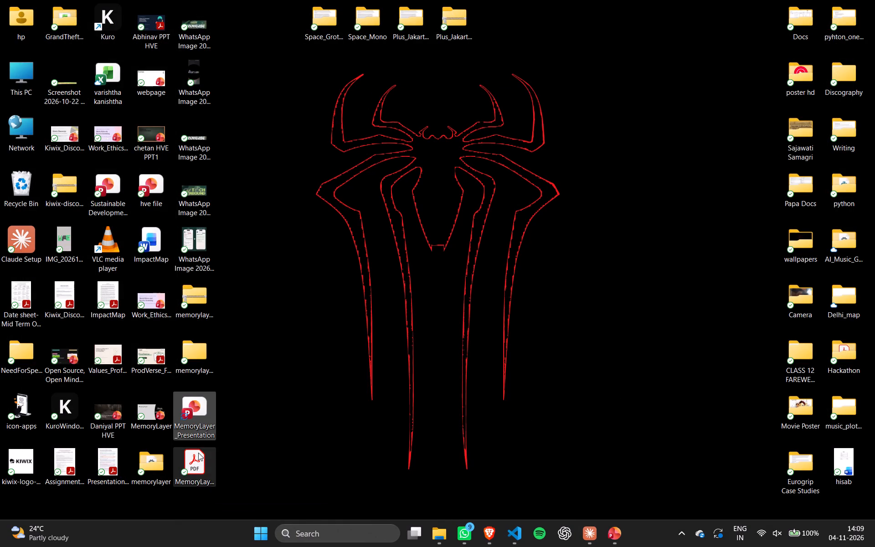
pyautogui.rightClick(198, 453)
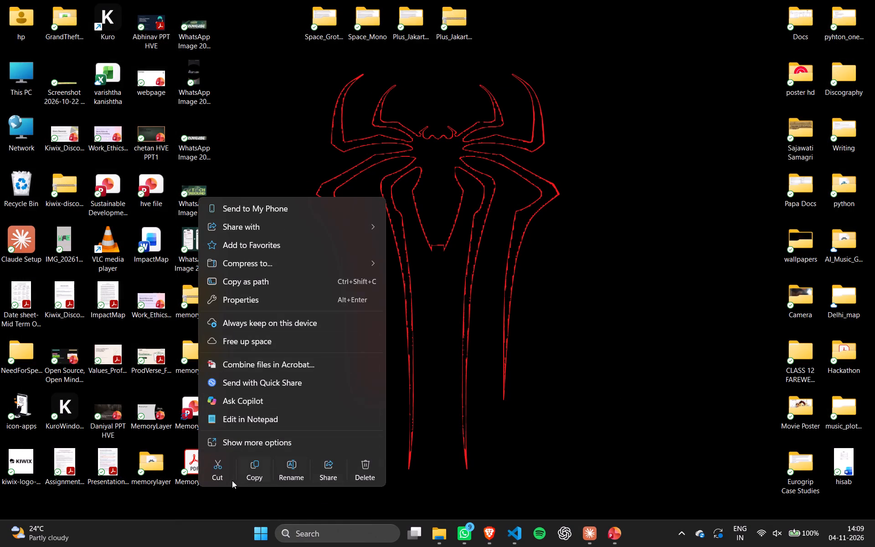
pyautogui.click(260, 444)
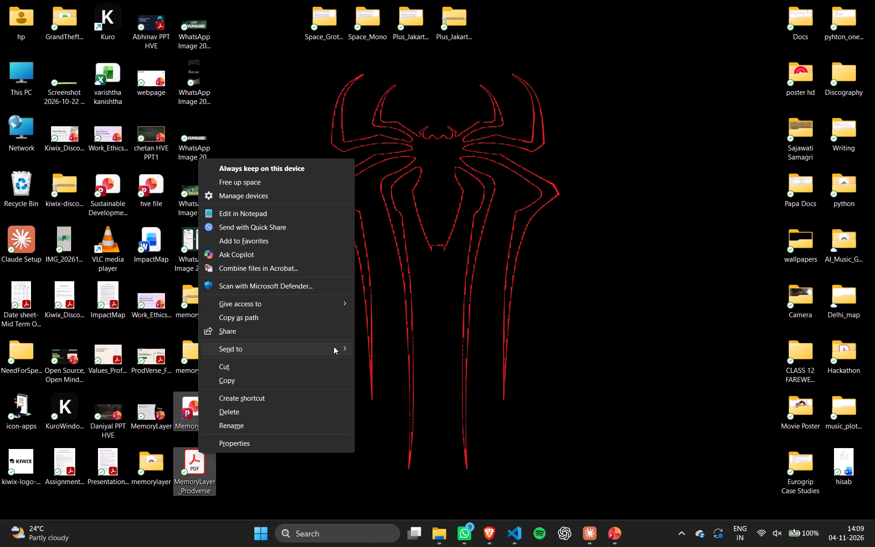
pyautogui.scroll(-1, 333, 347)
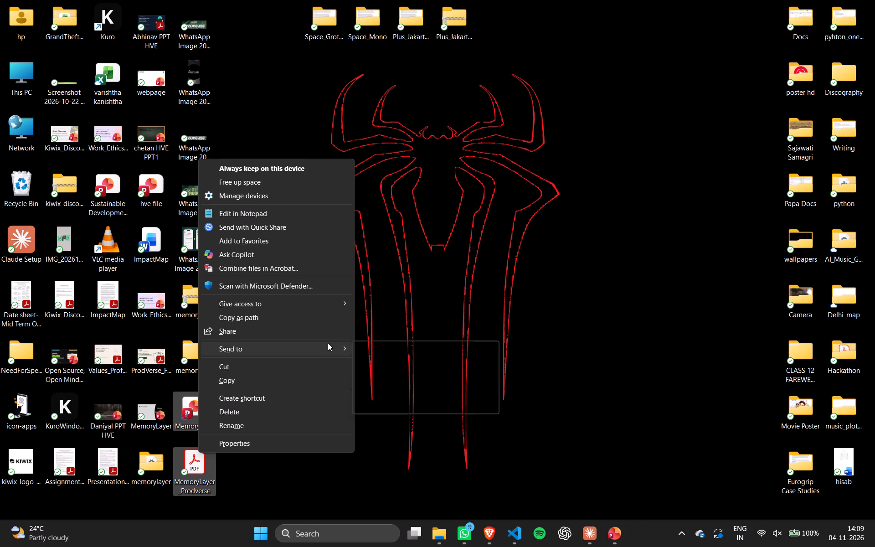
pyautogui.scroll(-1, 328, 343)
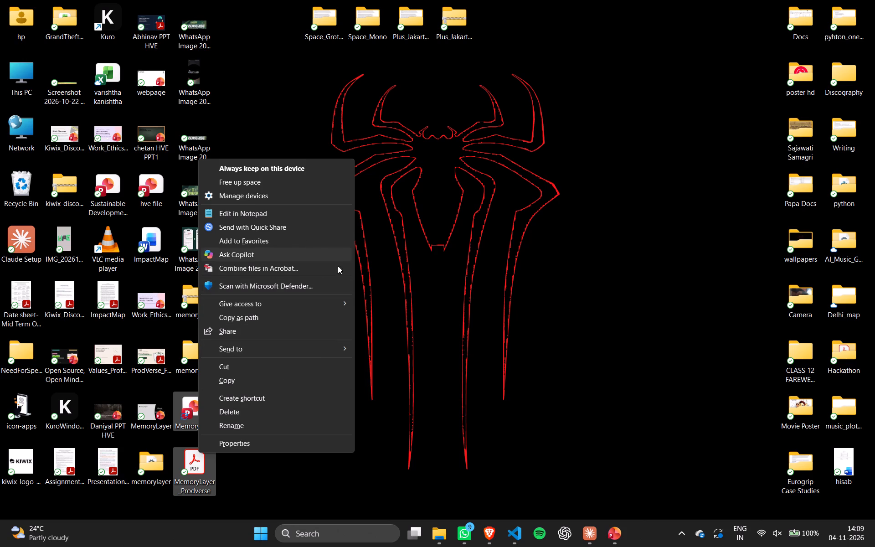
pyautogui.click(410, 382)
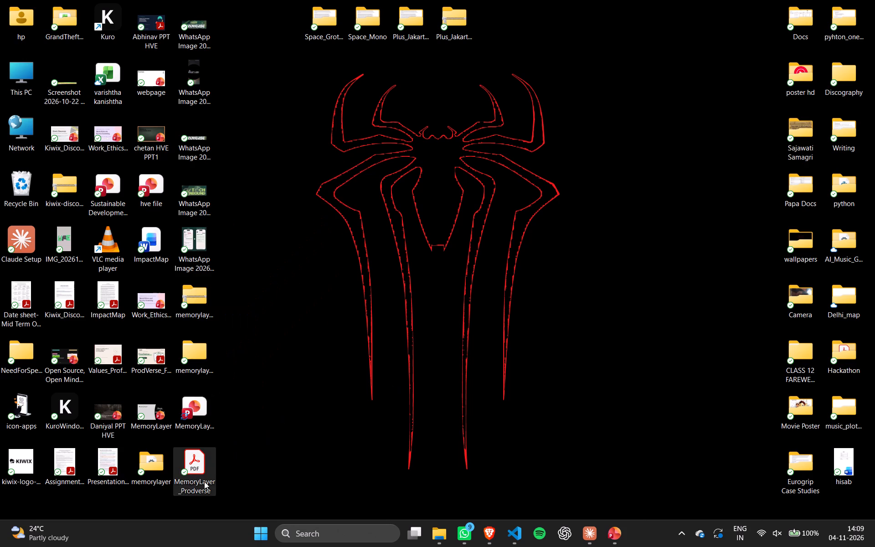
# Copy the MemoryLayer_Presentation file and the MemoryLayer_Prodverse PDF together from the desktop.
pyautogui.moveTo(228, 491); pyautogui.dragTo(191, 385)
pyautogui.hotkey('ctrl', 'c')
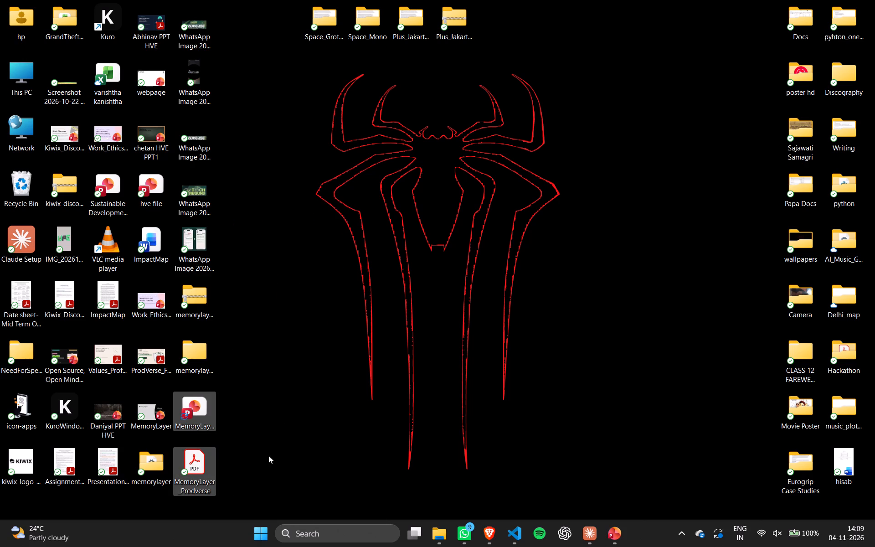